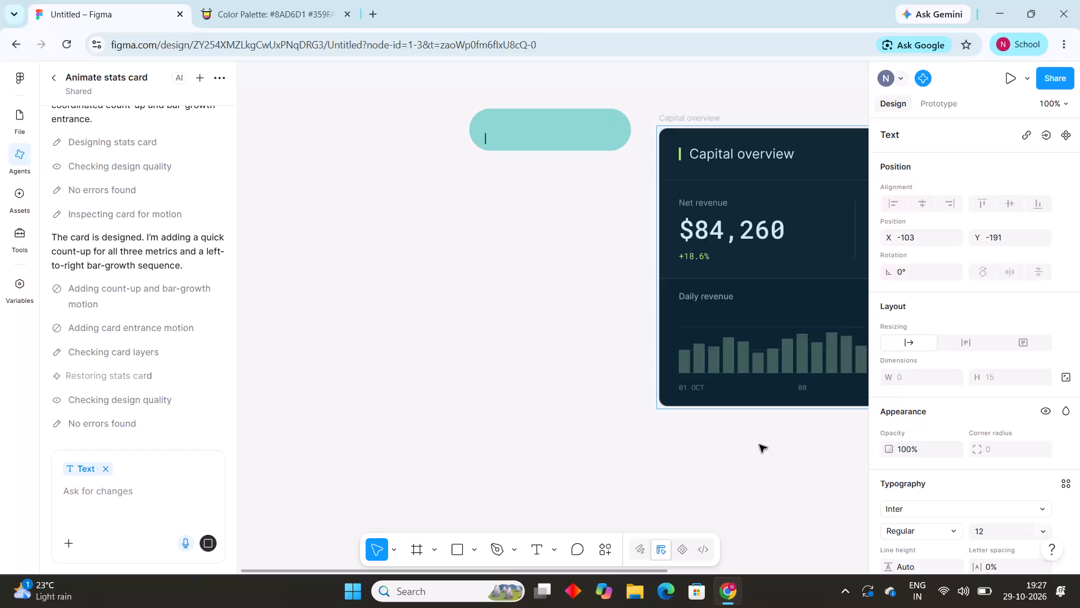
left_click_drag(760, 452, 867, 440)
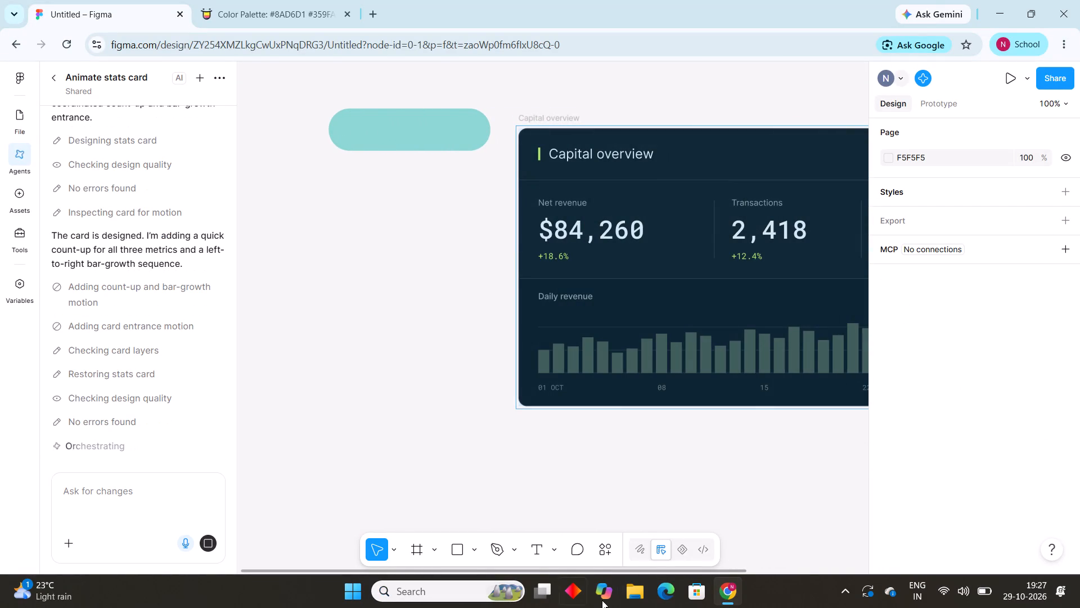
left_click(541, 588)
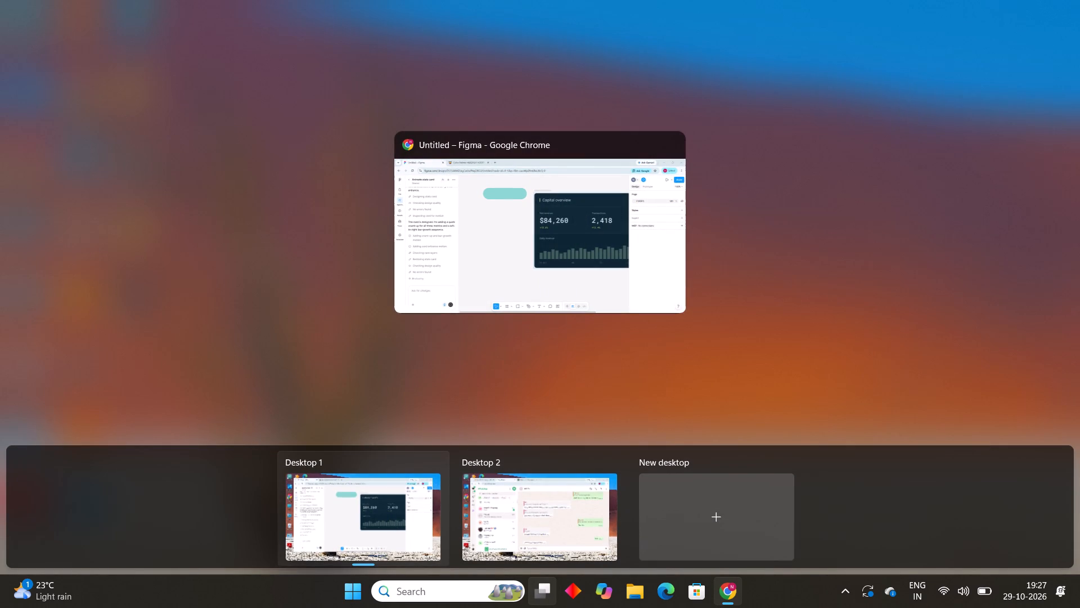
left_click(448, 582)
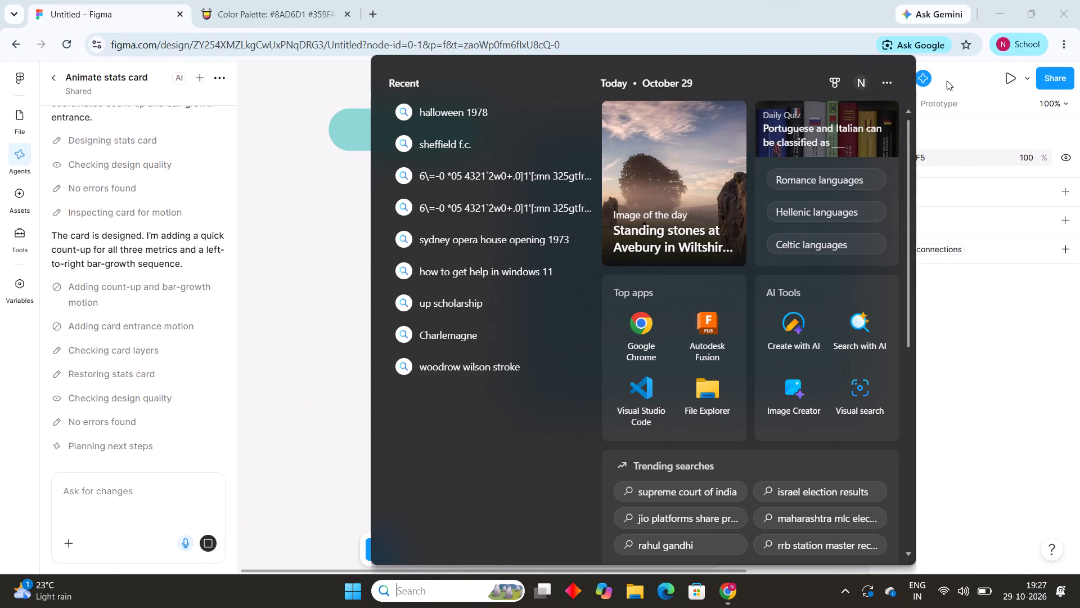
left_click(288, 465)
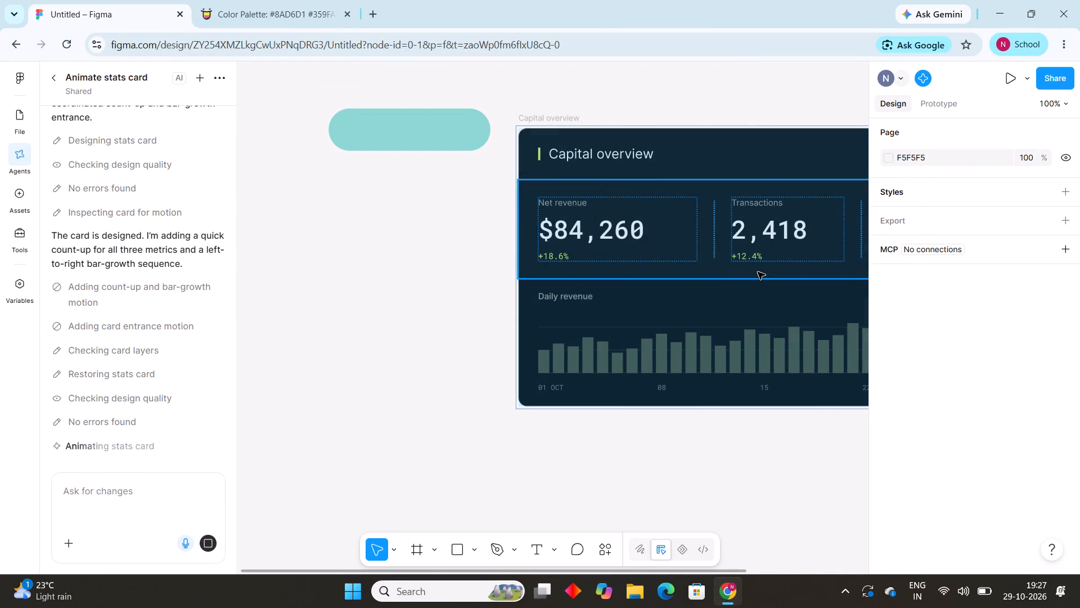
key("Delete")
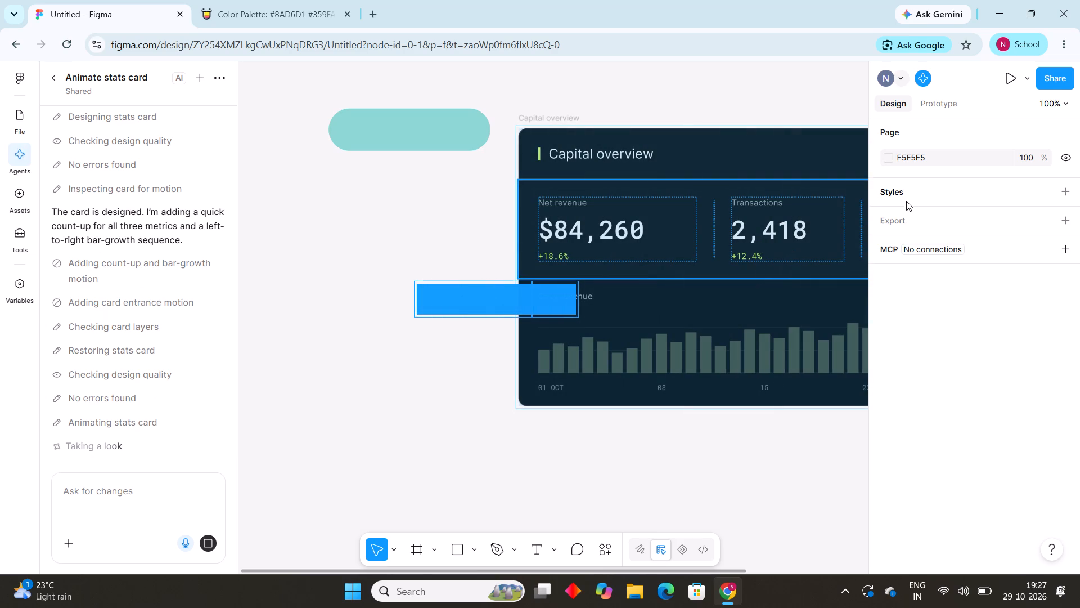
Delete the Capital overview card completely: its header, metrics row, daily revenue chart and the remaining frame.
left_click_drag(796, 441, 890, 430)
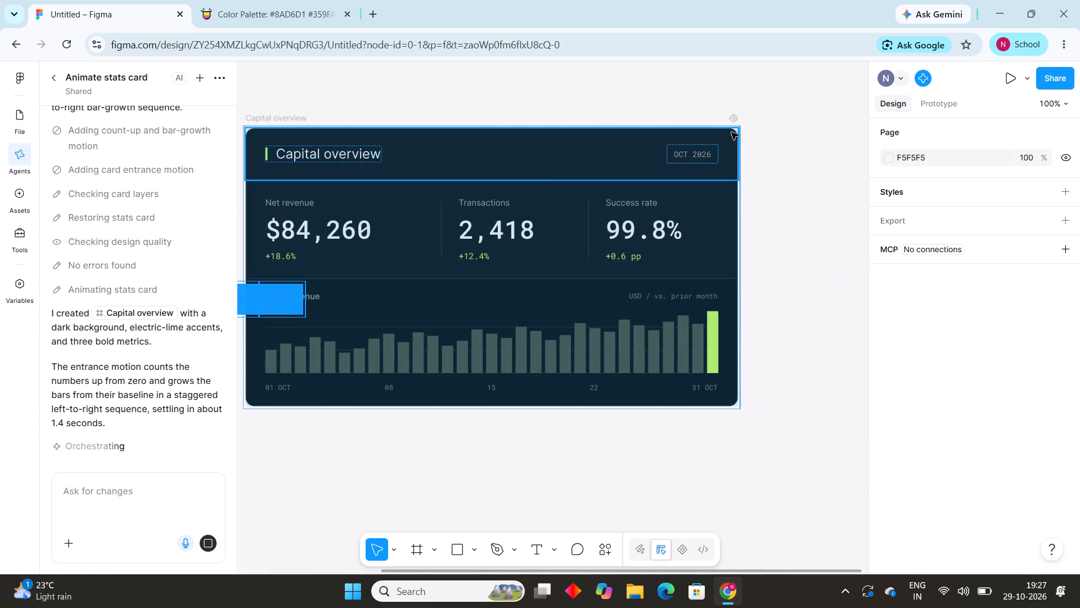
left_click(734, 129)
key("BackSpace")
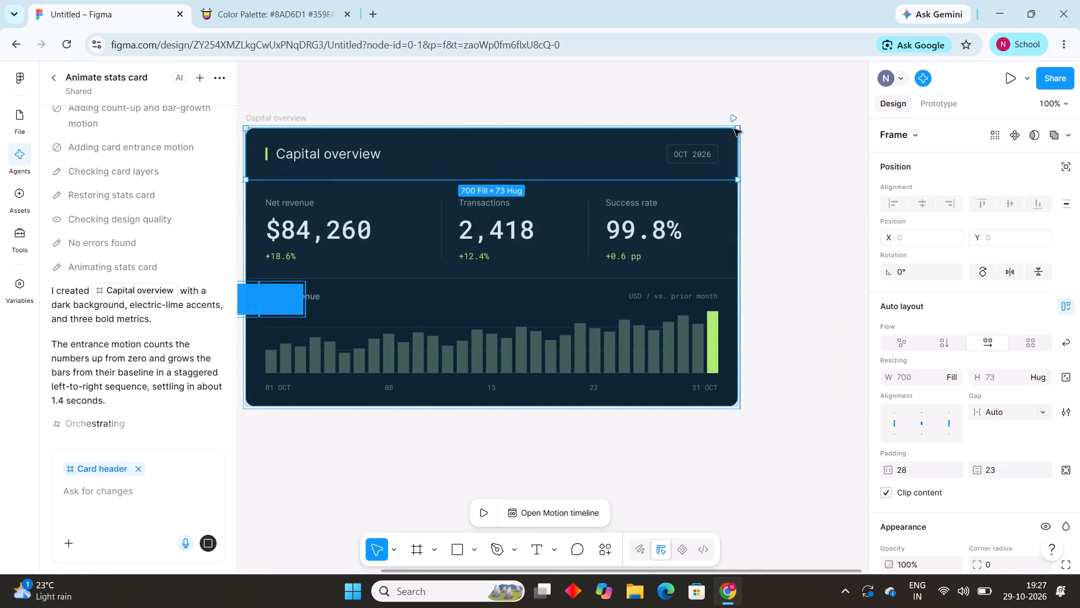
key("BackSpace")
key("BackSpace")
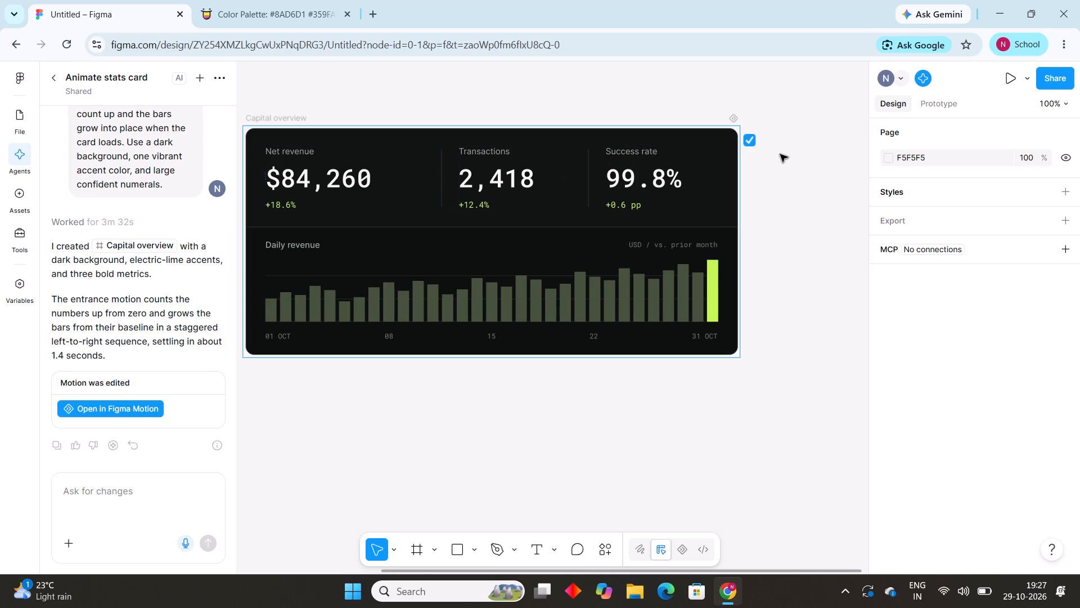
left_click(739, 160)
key("BackSpace")
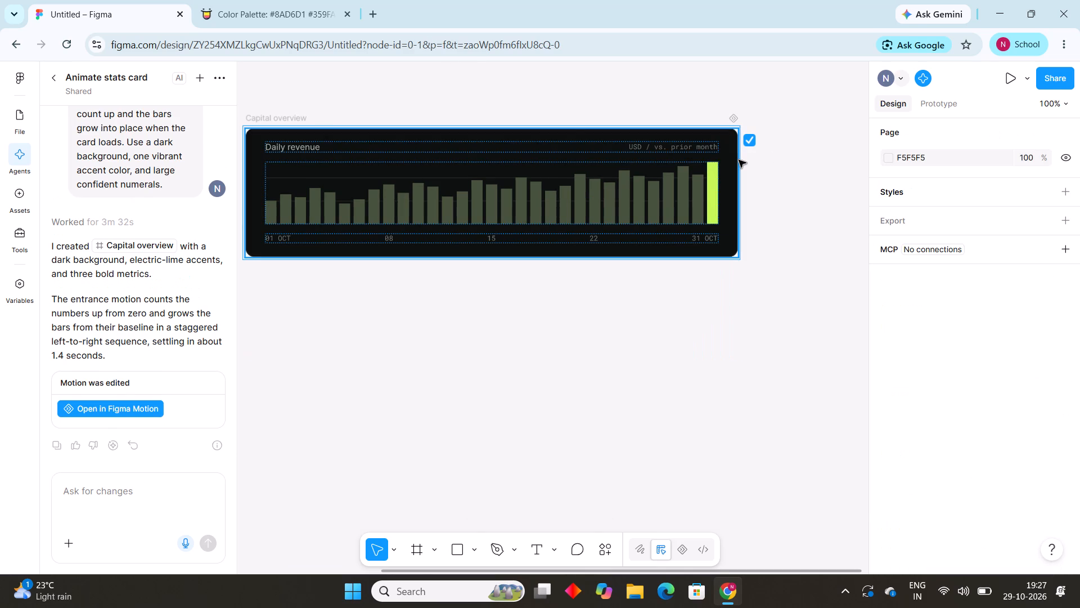
key("BackSpace")
left_click(56, 73)
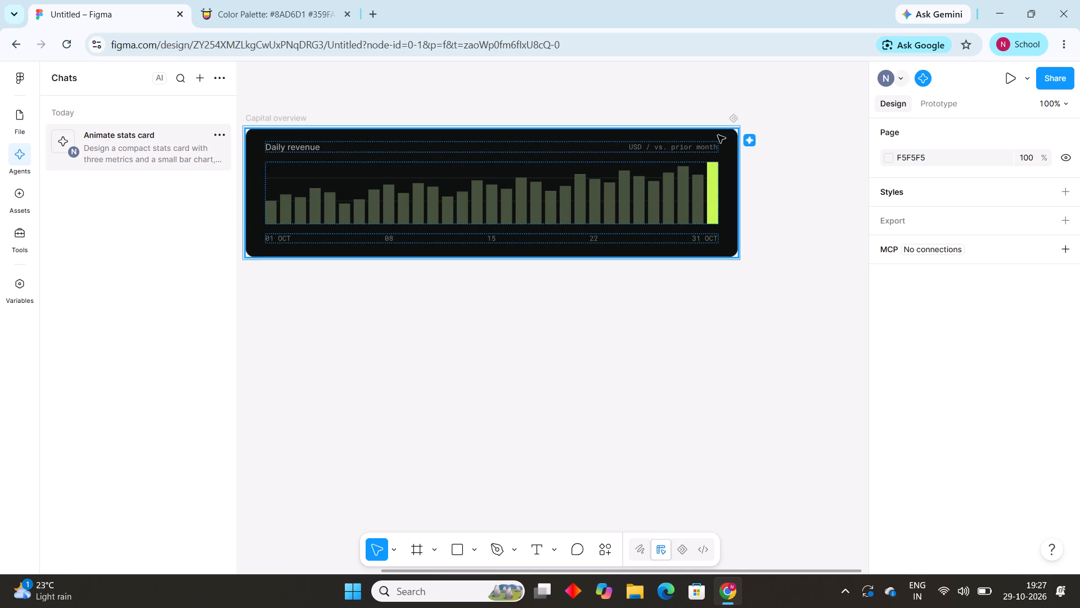
left_click(738, 147)
key("BackSpace")
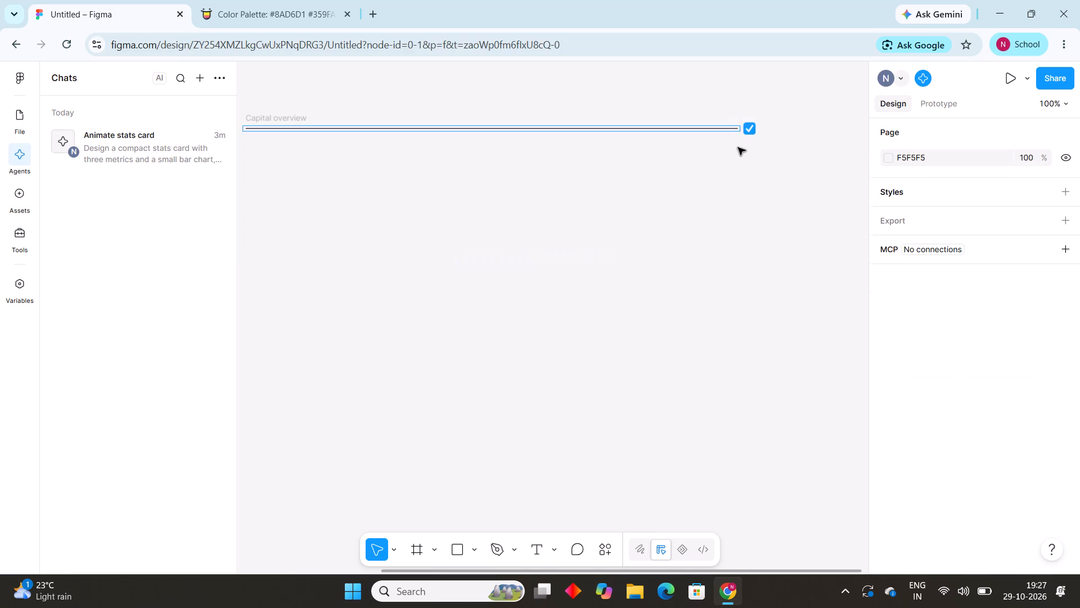
left_click(735, 127)
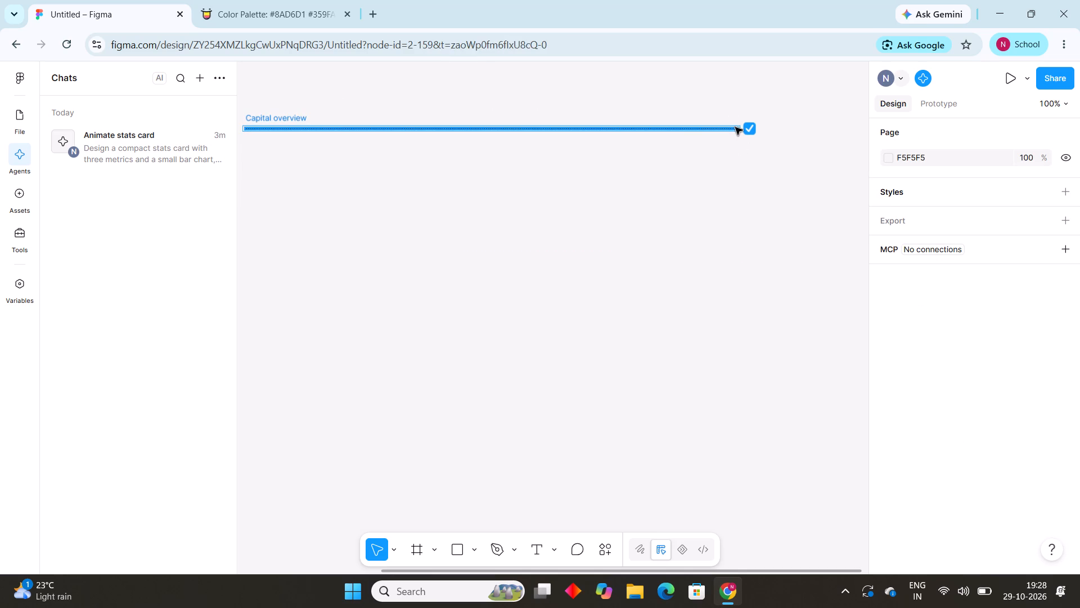
key("BackSpace")
Delete the leftover text layers from the canvas, keeping the teal pill-shaped rectangle.
left_click_drag(398, 257, 125, 306)
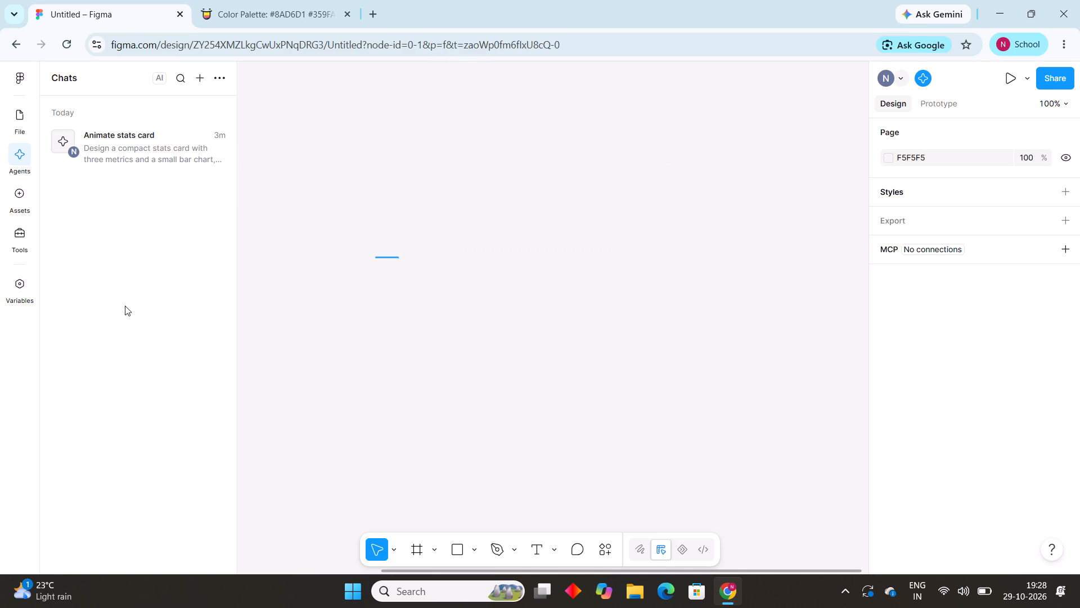
left_click_drag(125, 306, 556, 389)
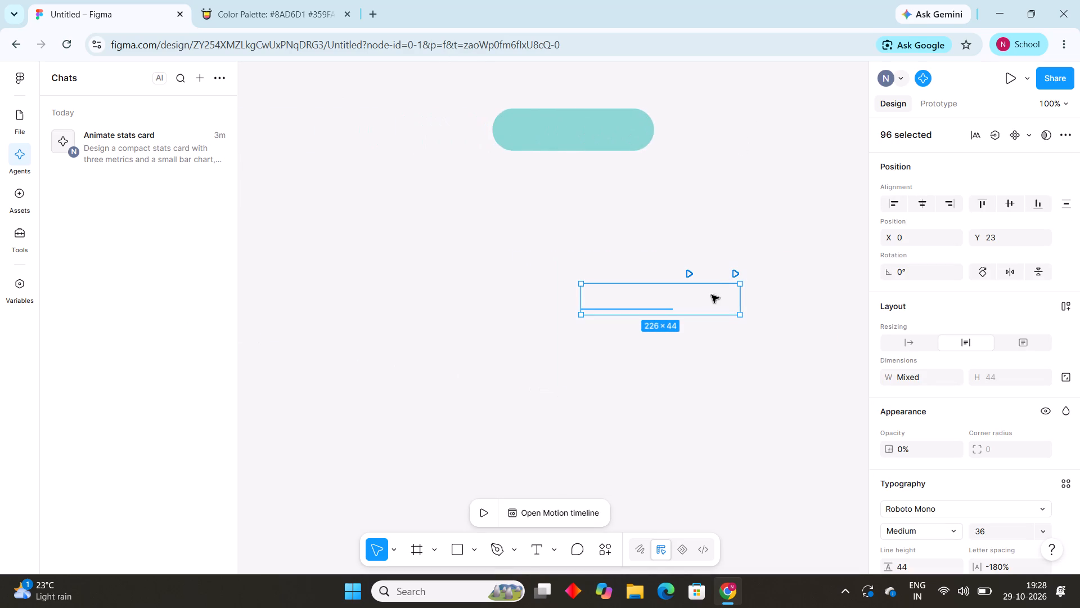
left_click(741, 303)
key("BackSpace")
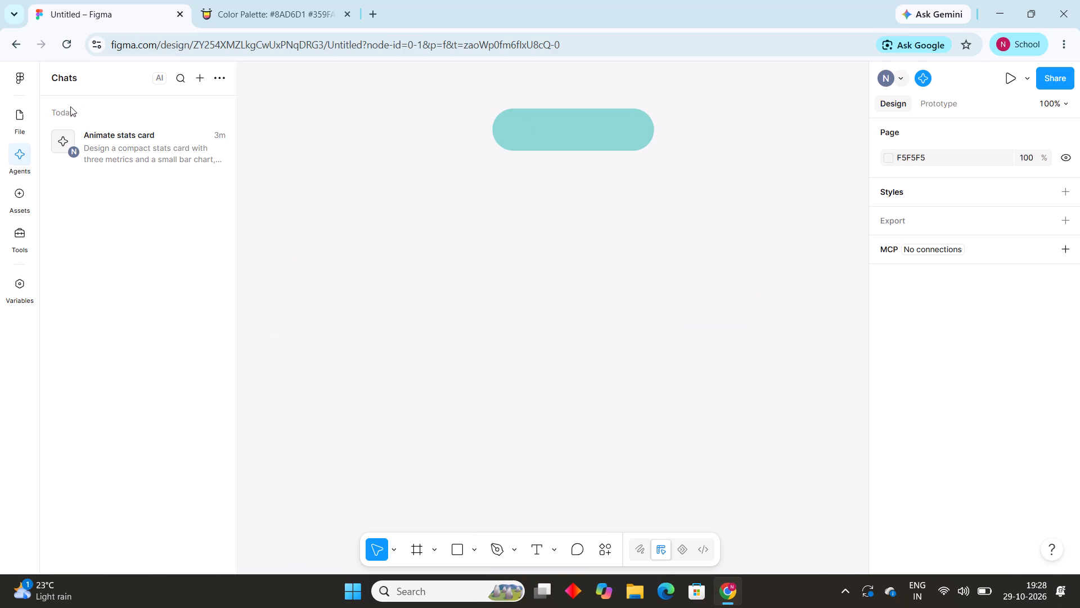
Show the file's layers and add the text "start" on the teal pill-shaped rectangle.
left_click(27, 124)
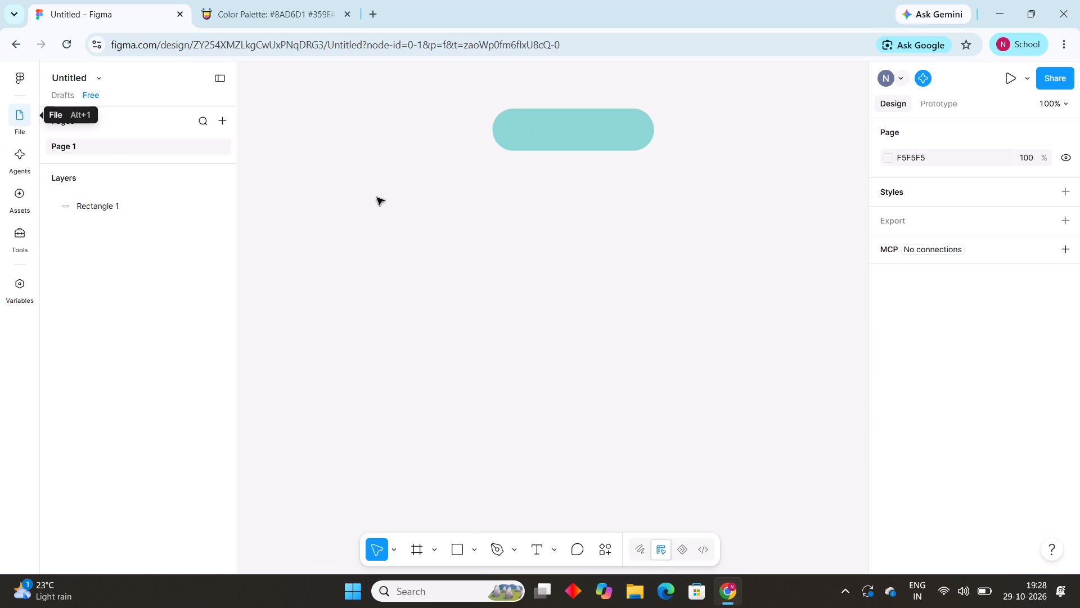
left_click(404, 200)
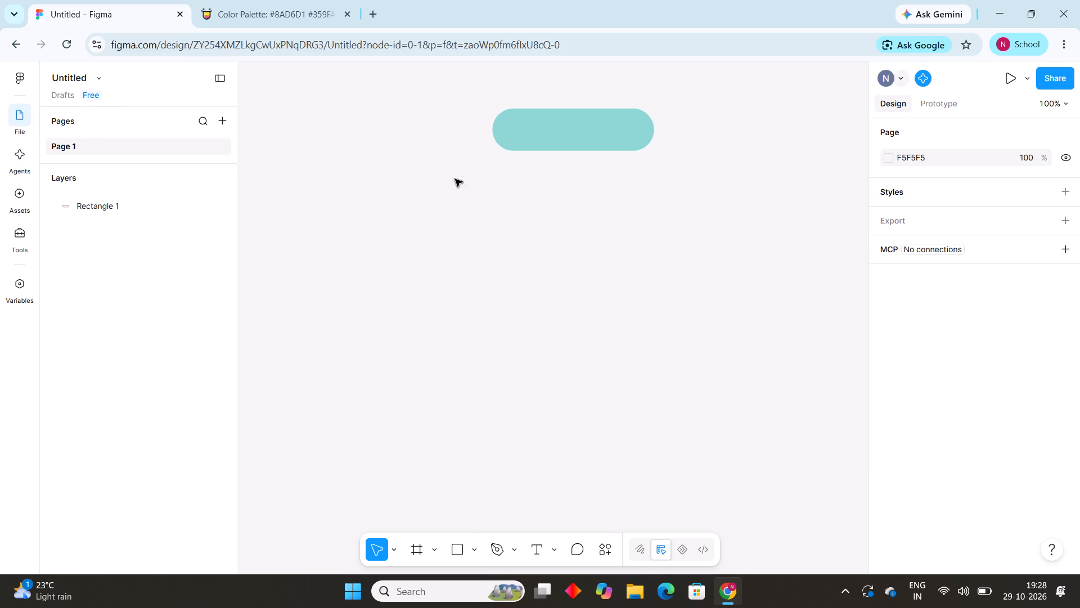
left_click(550, 548)
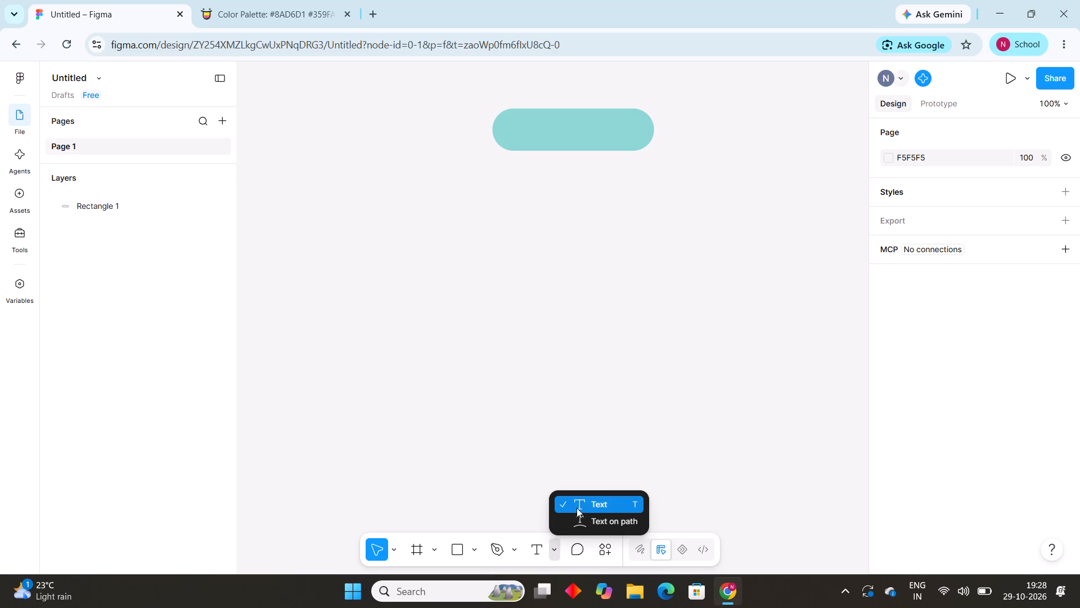
left_click(577, 508)
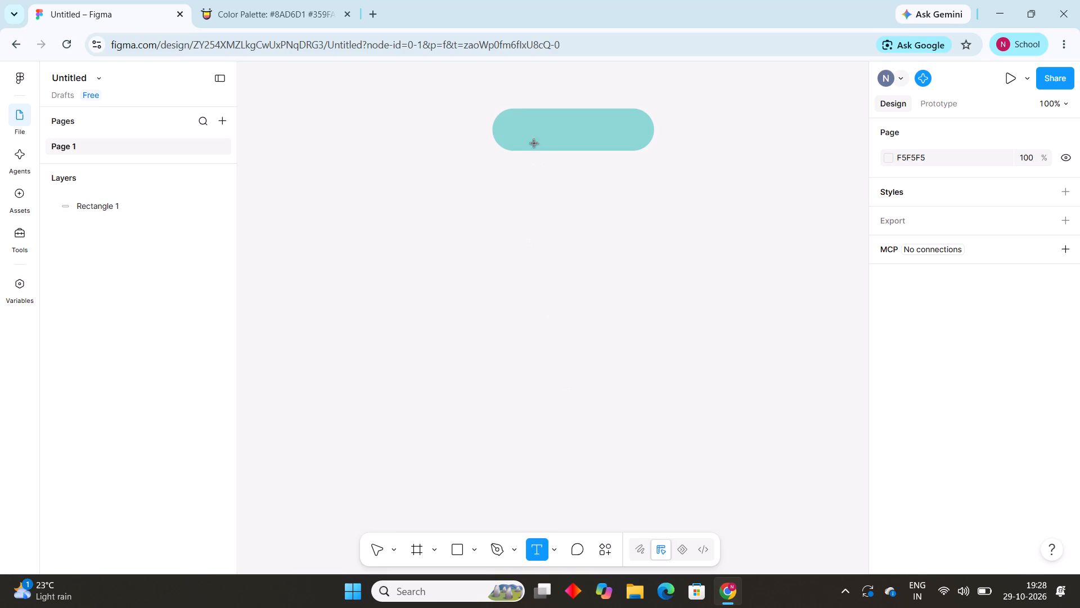
left_click(532, 124)
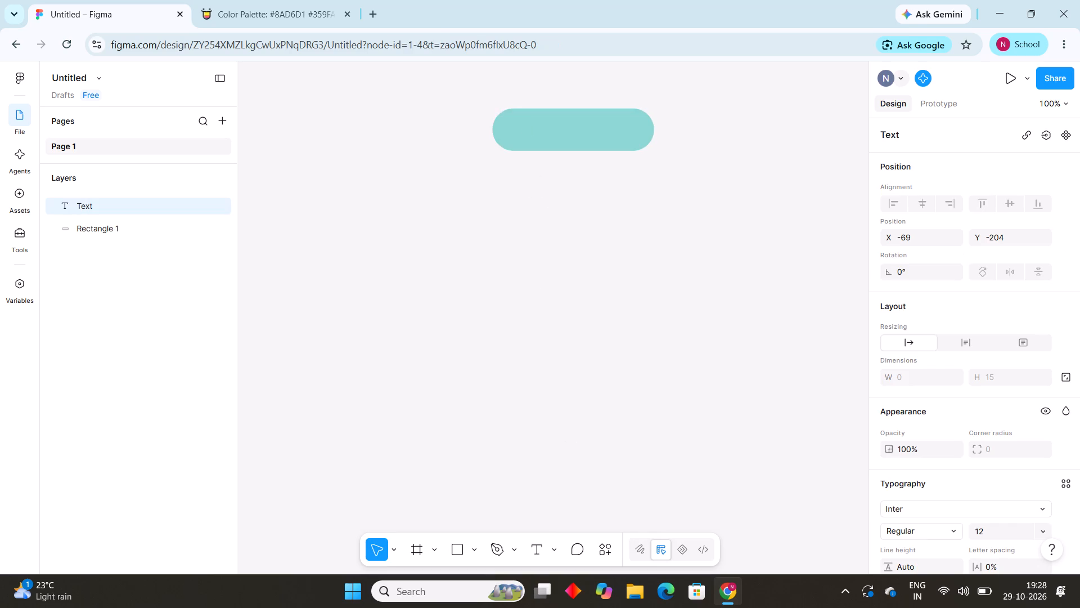
type("start")
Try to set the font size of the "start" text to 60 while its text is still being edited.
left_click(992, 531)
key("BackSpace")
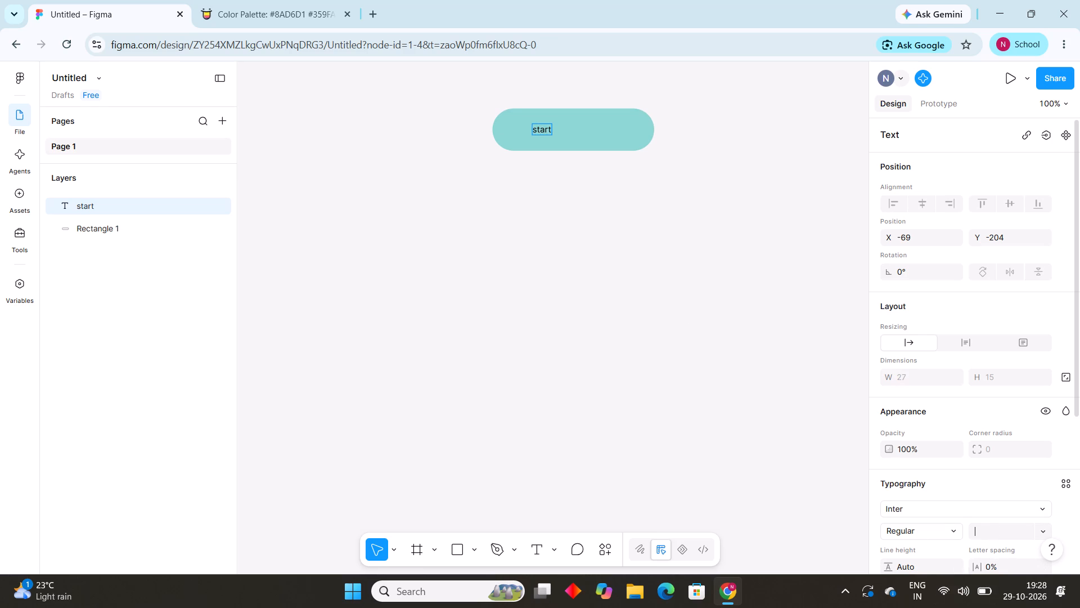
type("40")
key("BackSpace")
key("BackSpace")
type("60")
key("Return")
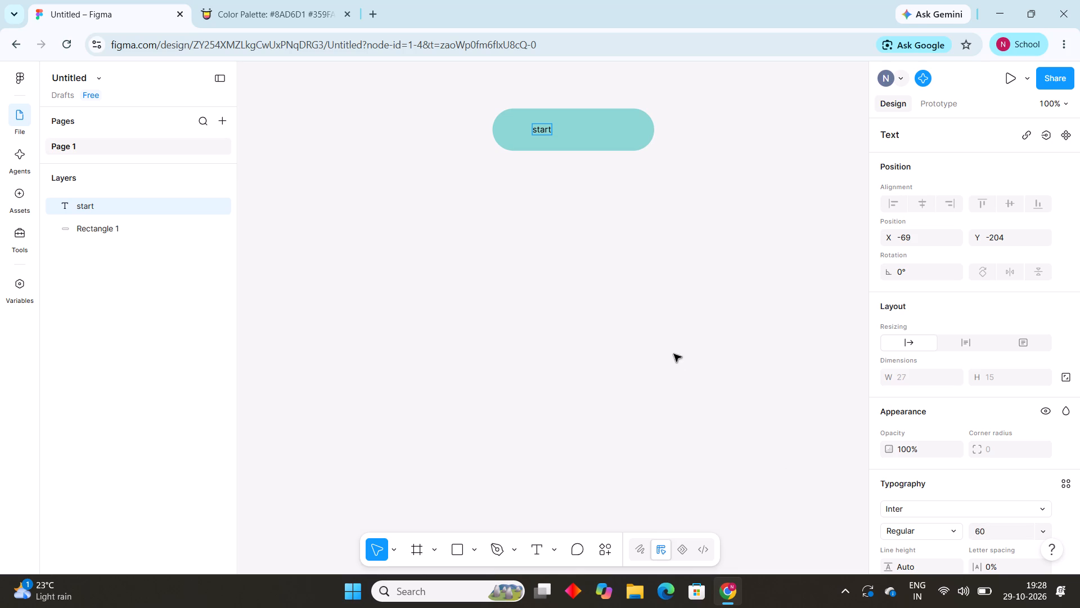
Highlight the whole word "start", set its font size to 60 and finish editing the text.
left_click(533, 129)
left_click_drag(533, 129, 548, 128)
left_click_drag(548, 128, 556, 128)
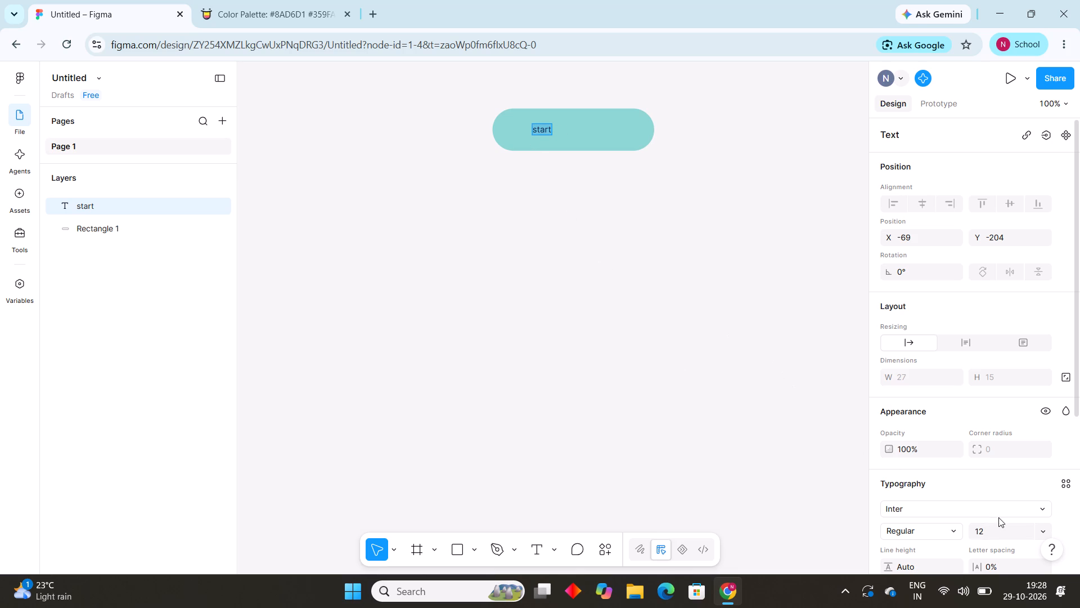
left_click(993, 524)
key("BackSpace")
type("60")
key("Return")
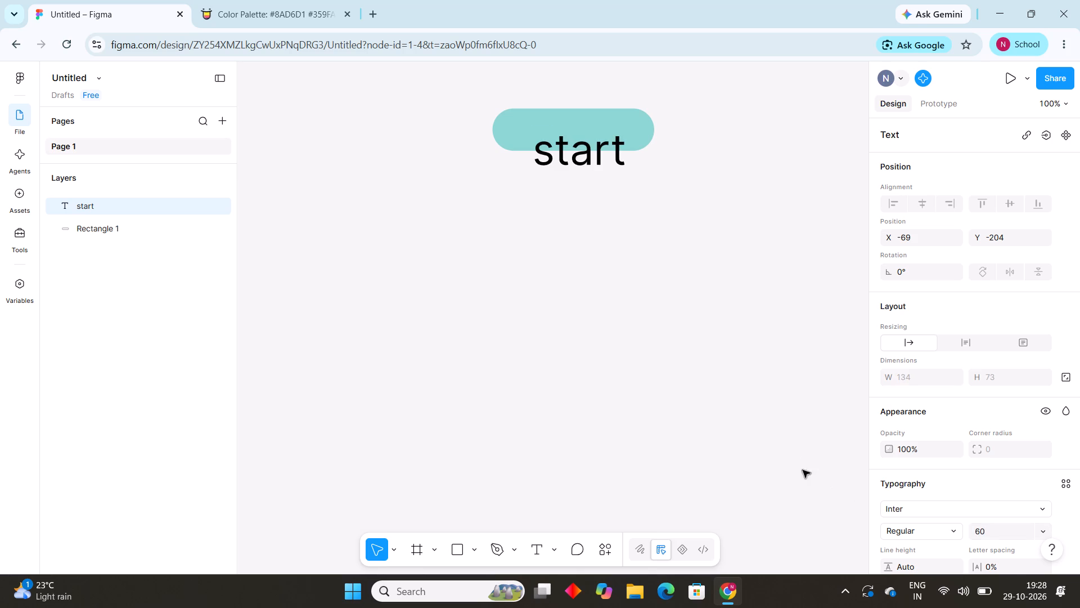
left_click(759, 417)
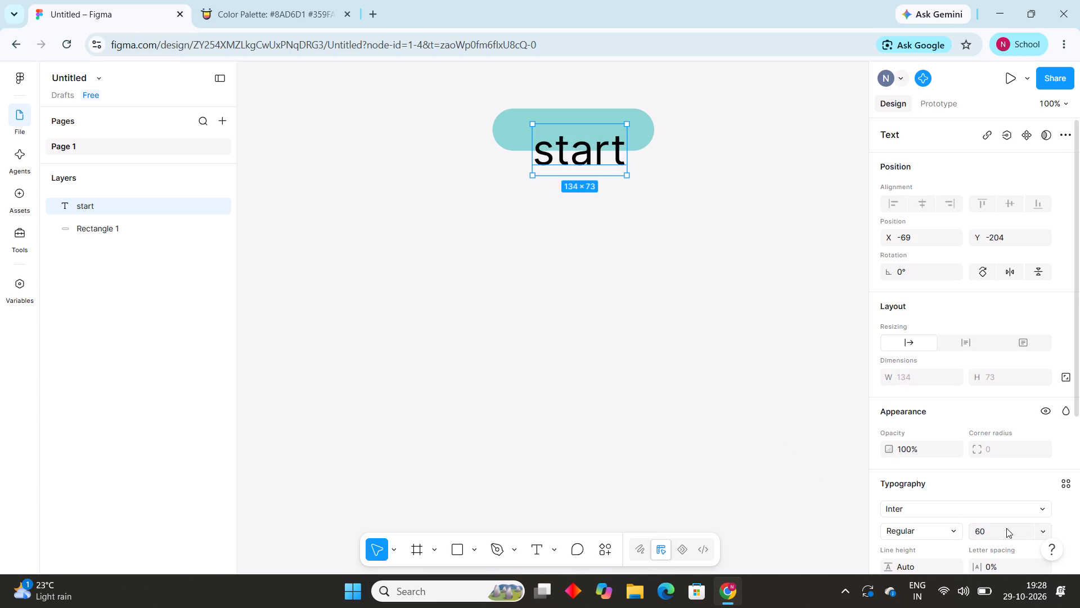
Set the font size of the "start" text to 39.
left_click(995, 528)
key("BackSpace")
type("39")
Resize the "start" text box to about 126 wide and move it onto the teal pill, centred horizontally at about X -74, Y -226.
left_click_drag(535, 151, 480, 144)
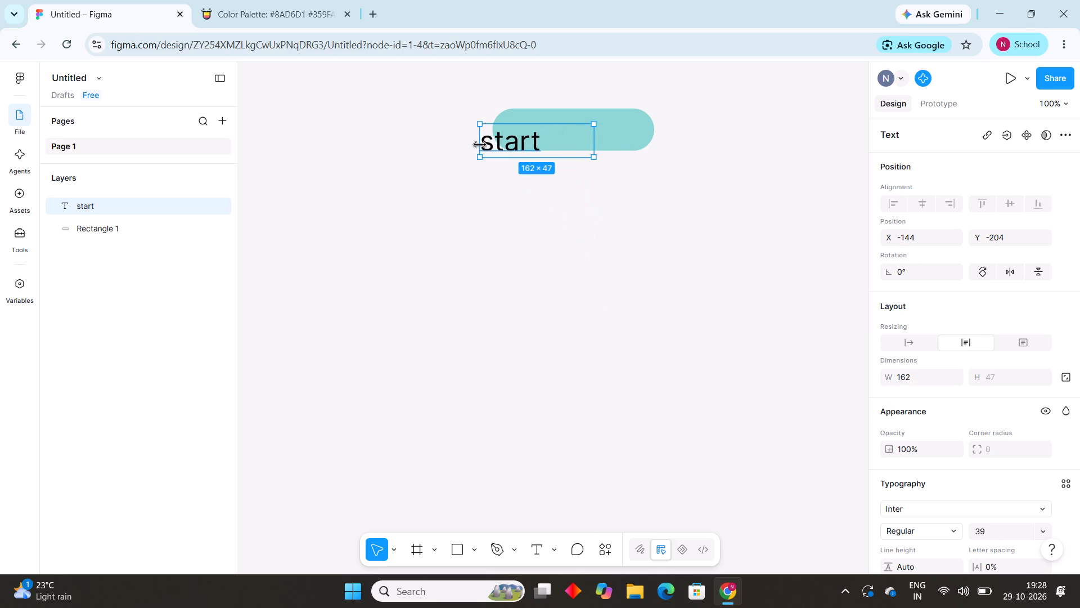
left_click_drag(480, 144, 505, 146)
left_click_drag(539, 138, 563, 127)
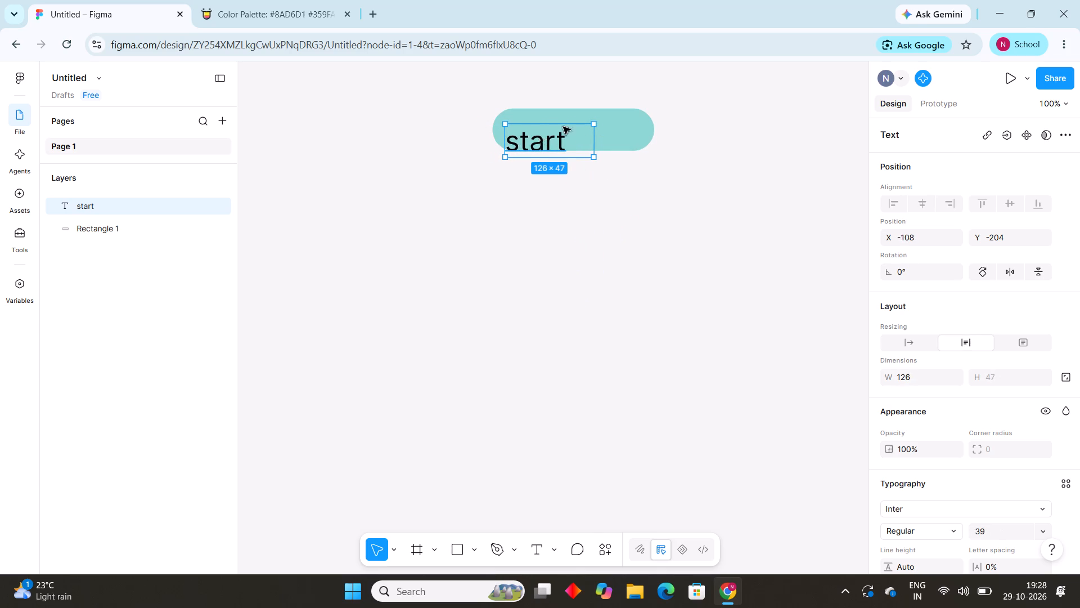
left_click_drag(563, 127, 562, 126)
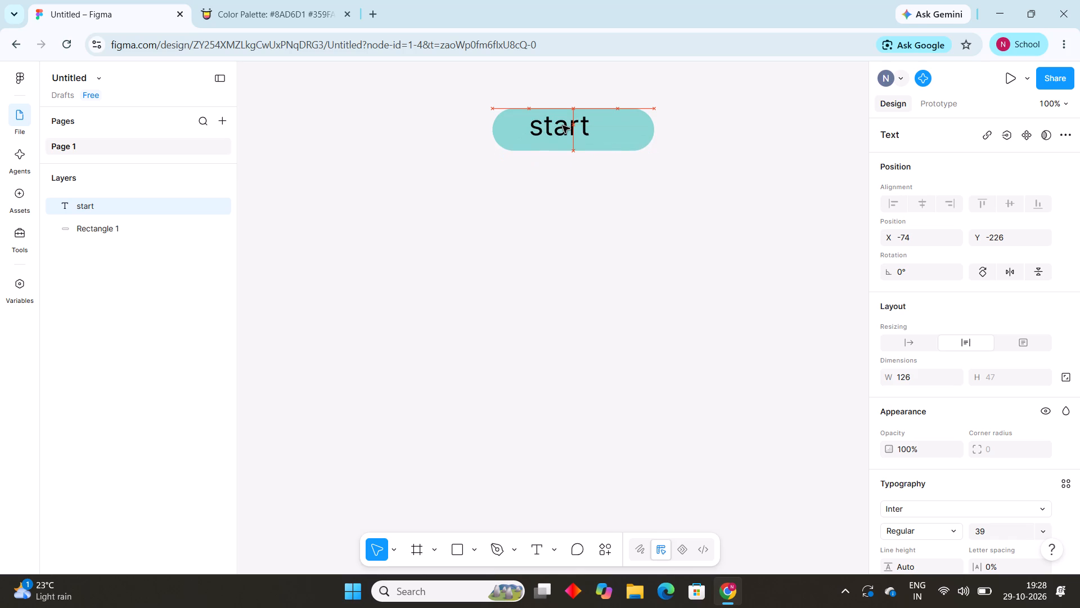
Set the font size of the "start" text to 25.
left_click_drag(562, 126, 566, 121)
left_click_drag(566, 121, 565, 122)
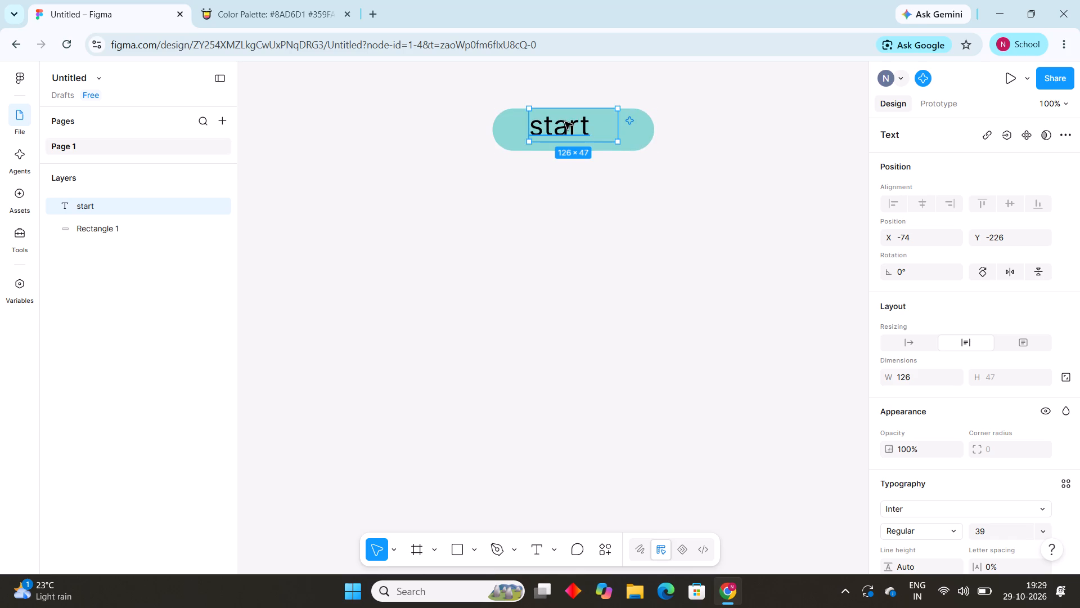
left_click(1015, 527)
key("BackSpace")
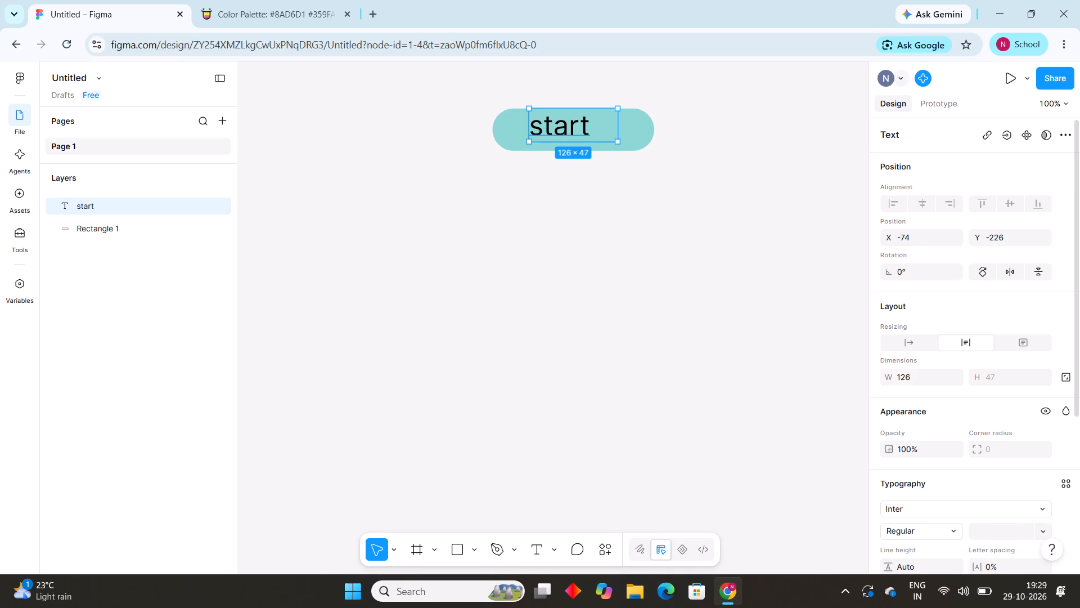
type("25")
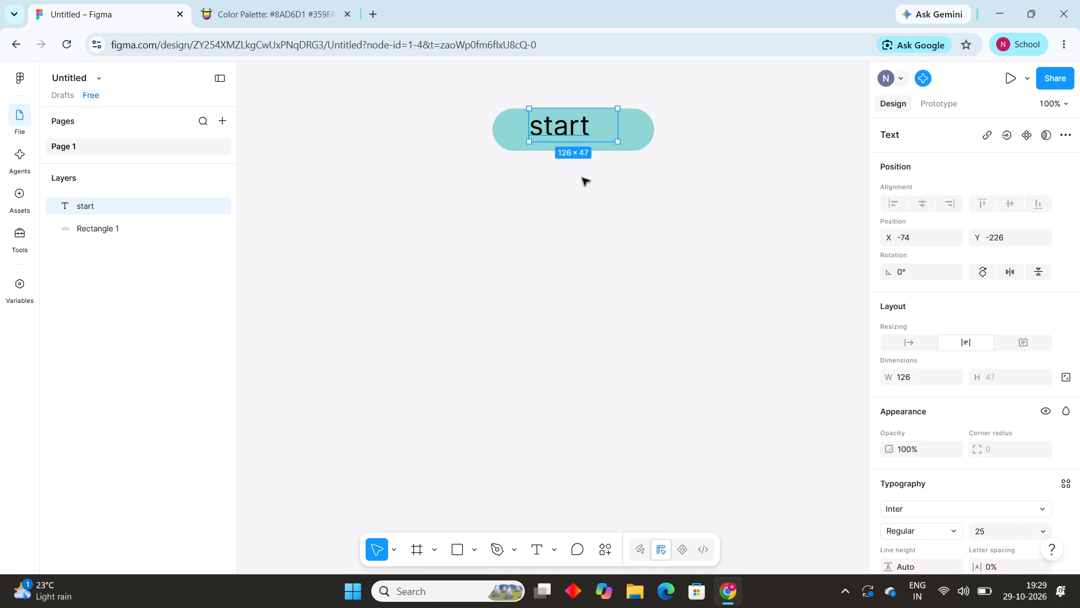
Narrow the "start" text box to about 120 wide and move it to about X -44, Y -226 on the pill.
left_click_drag(533, 124, 539, 129)
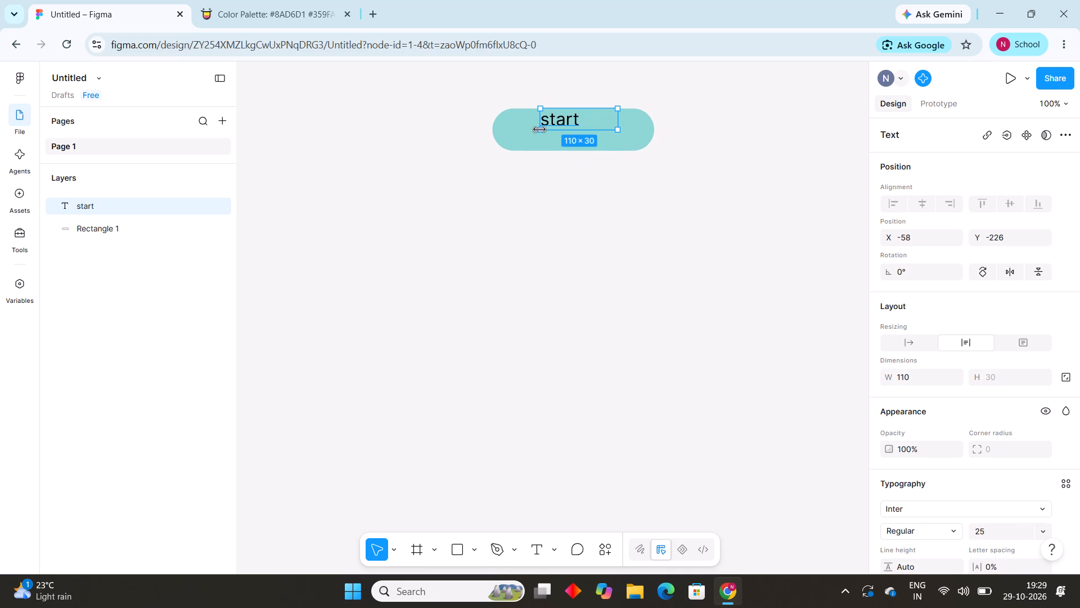
left_click_drag(539, 129, 533, 132)
left_click(660, 229)
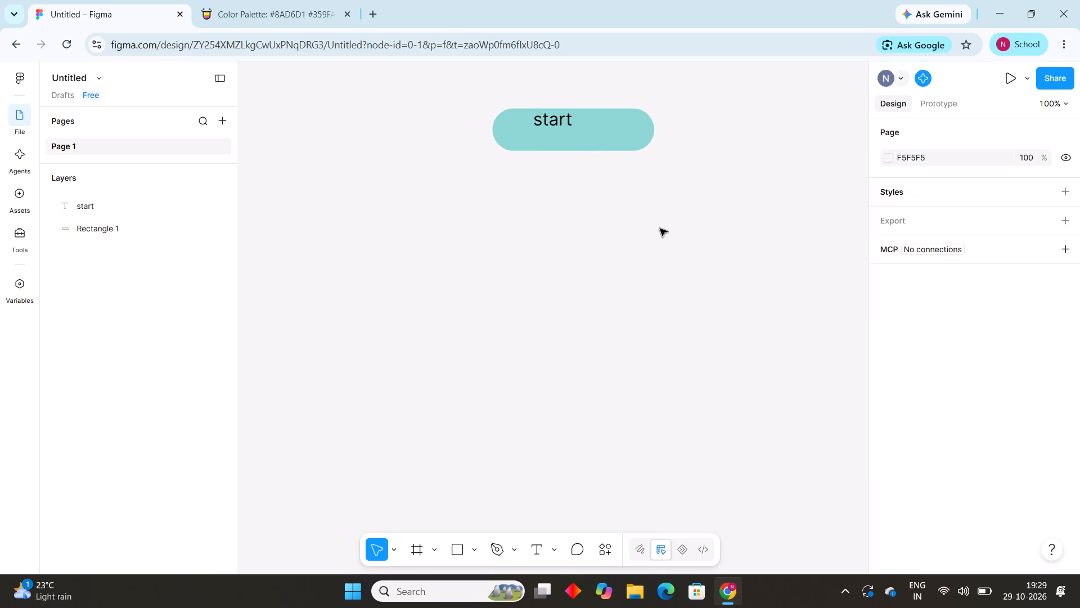
left_click_drag(560, 118, 569, 120)
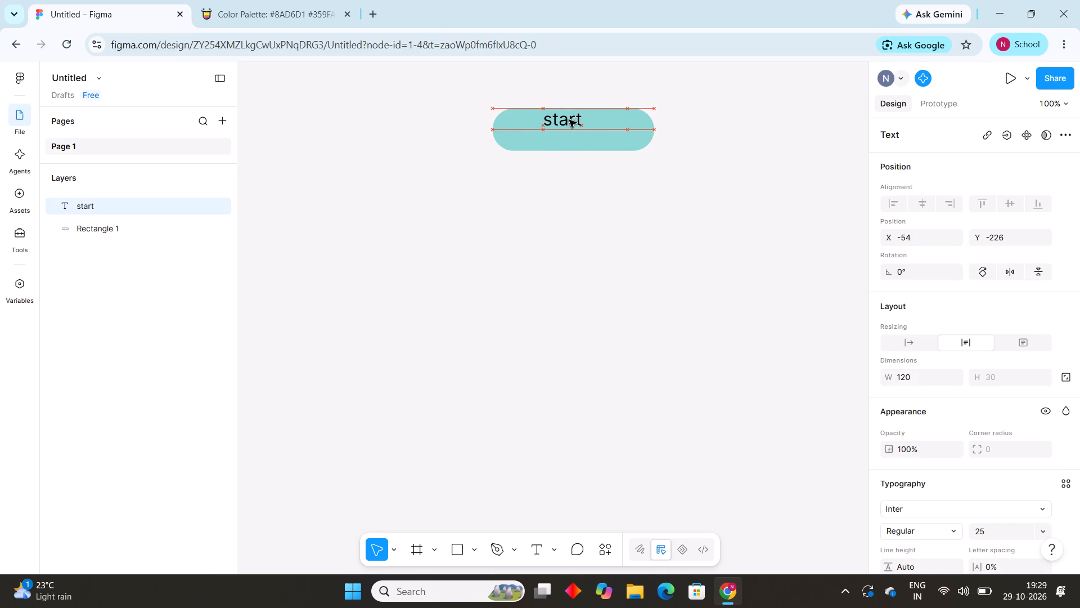
left_click_drag(569, 120, 573, 118)
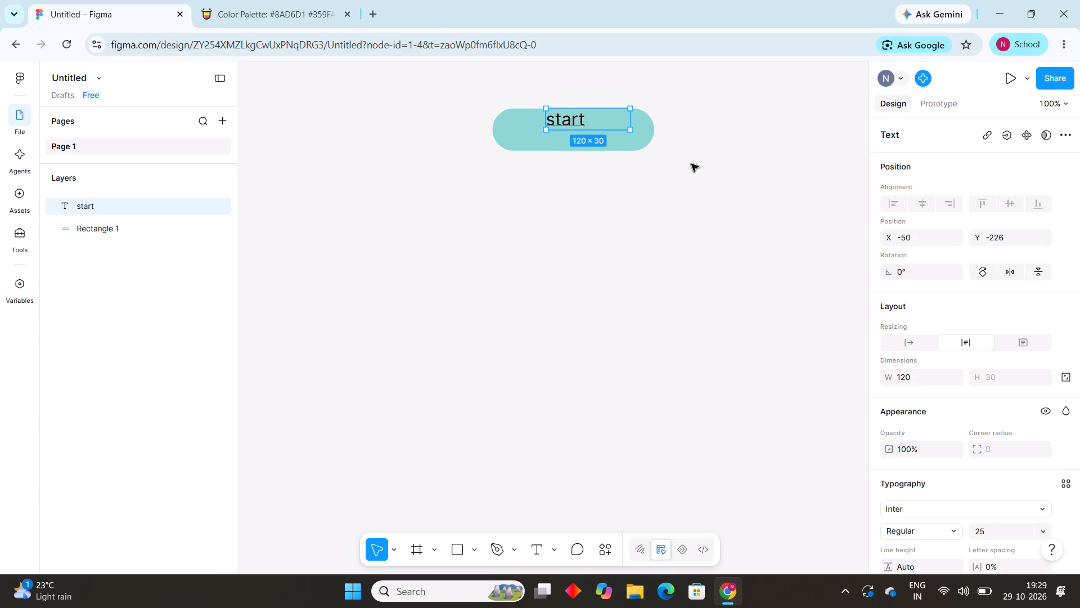
left_click(691, 164)
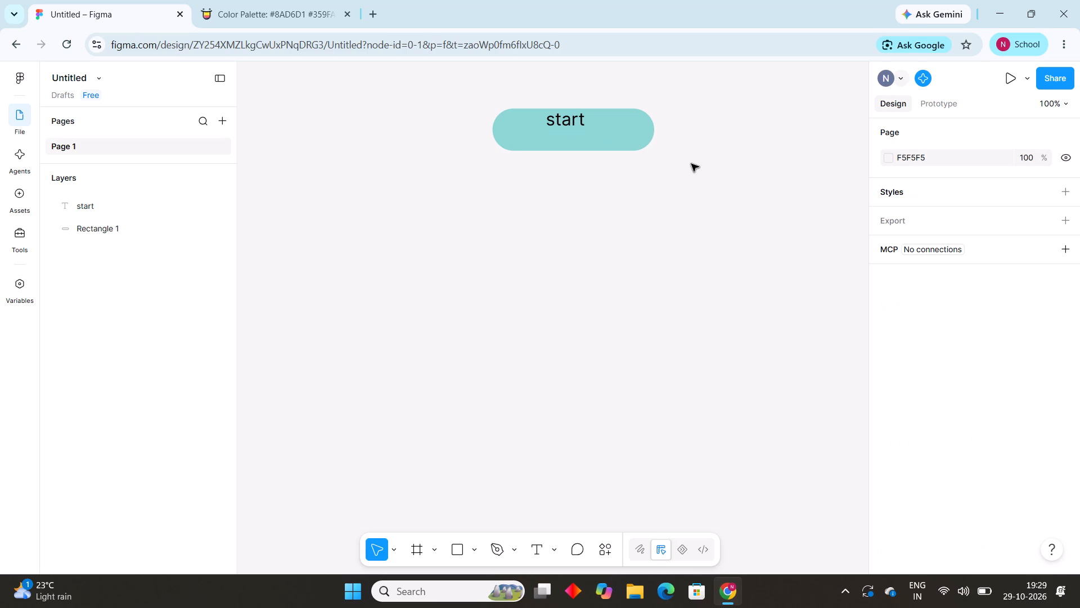
left_click(564, 116)
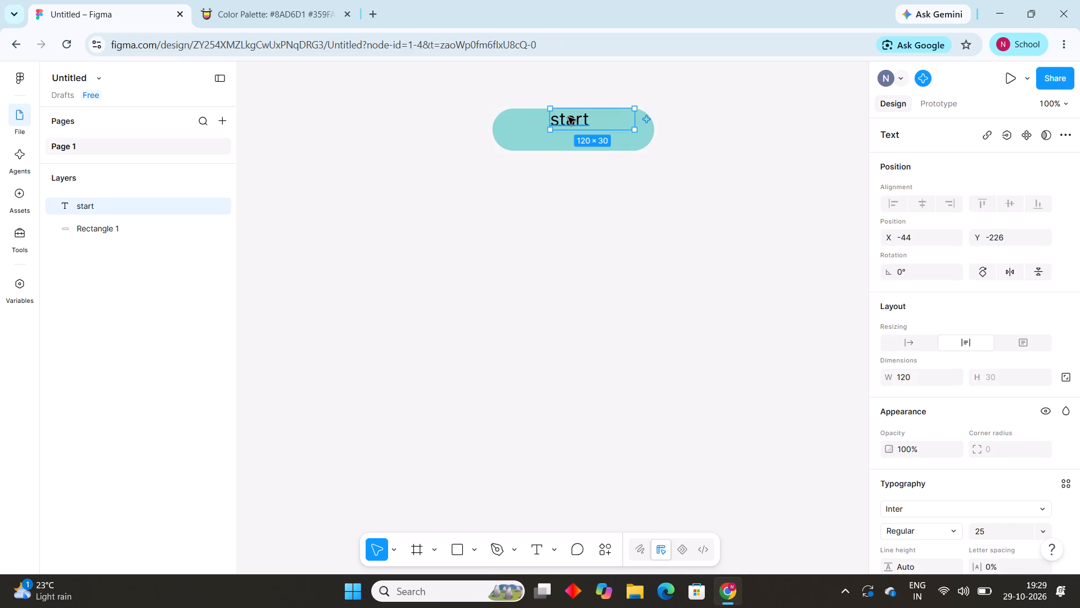
left_click(636, 314)
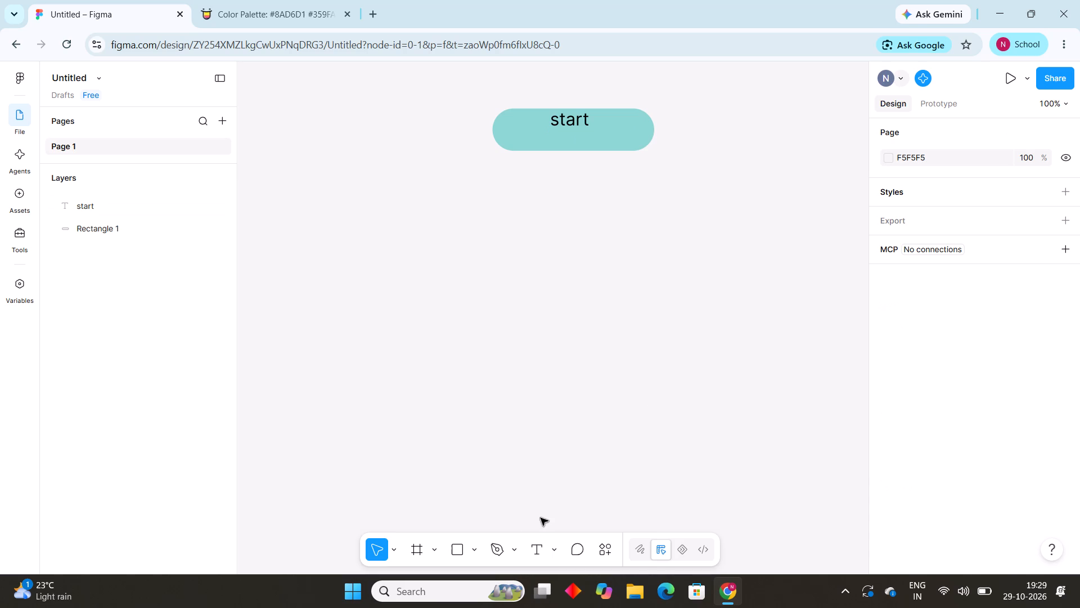
Add the text "( open spotify app)" beneath "start" on the teal pill, at about X -76, Y -188.
left_click(548, 548)
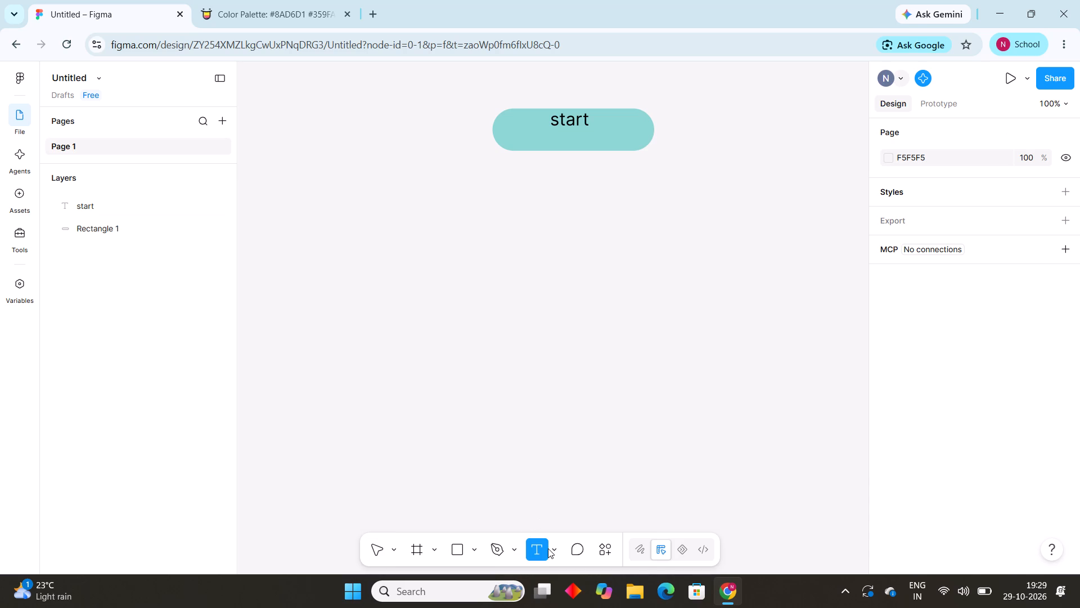
left_click(528, 135)
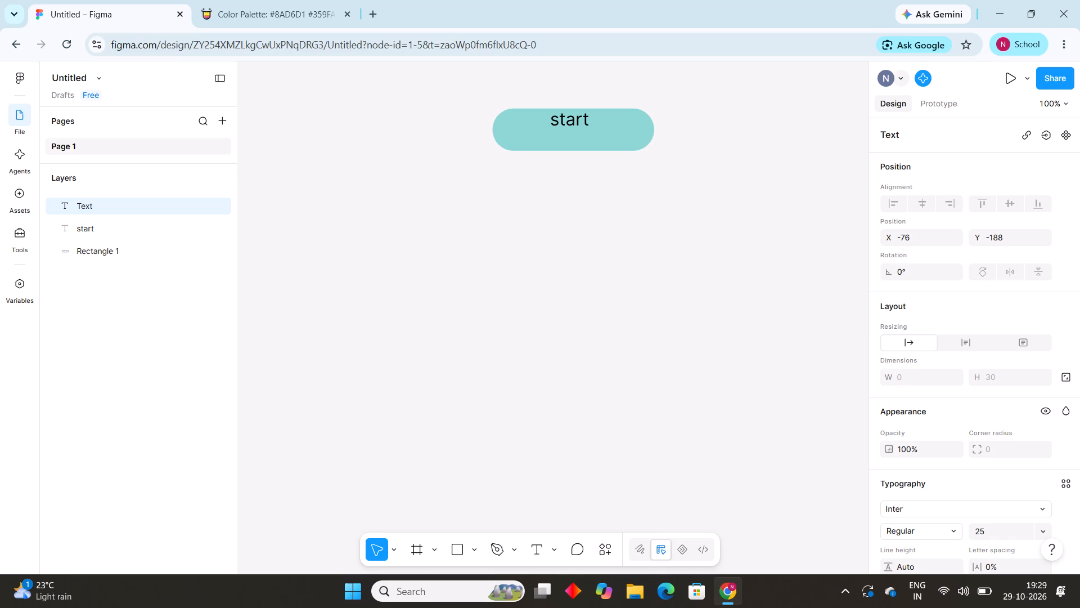
key("shift+parenleft")
key("space")
type("oent")
key("BackSpace")
key("BackSpace")
key("BackSpace")
key("BackSpace")
type("open")
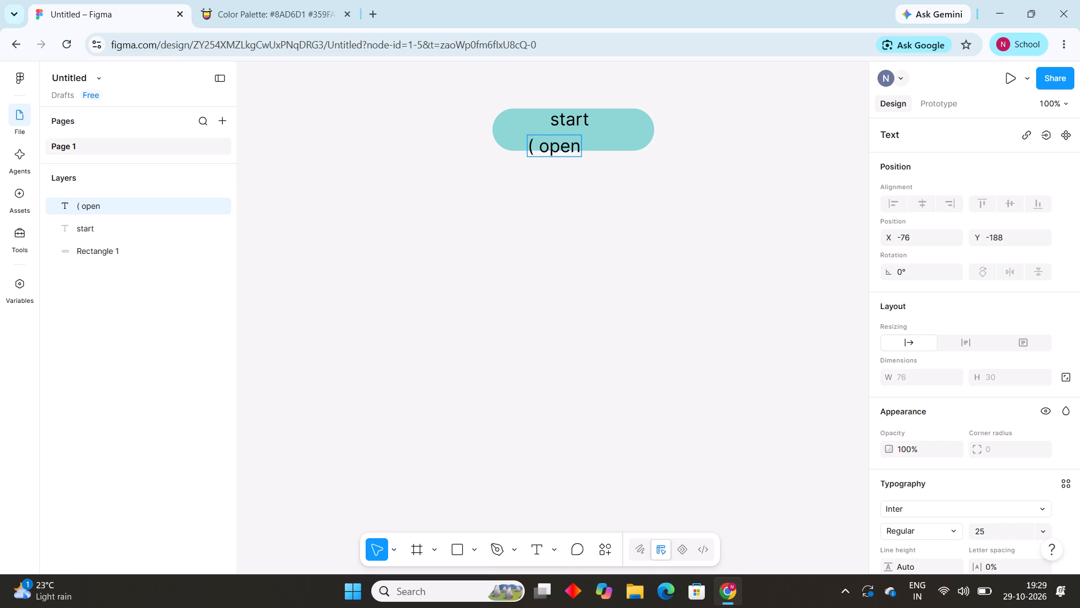
key("space")
type("so")
key("t")
key("BackSpace")
key("BackSpace")
type("poti")
type("fy")
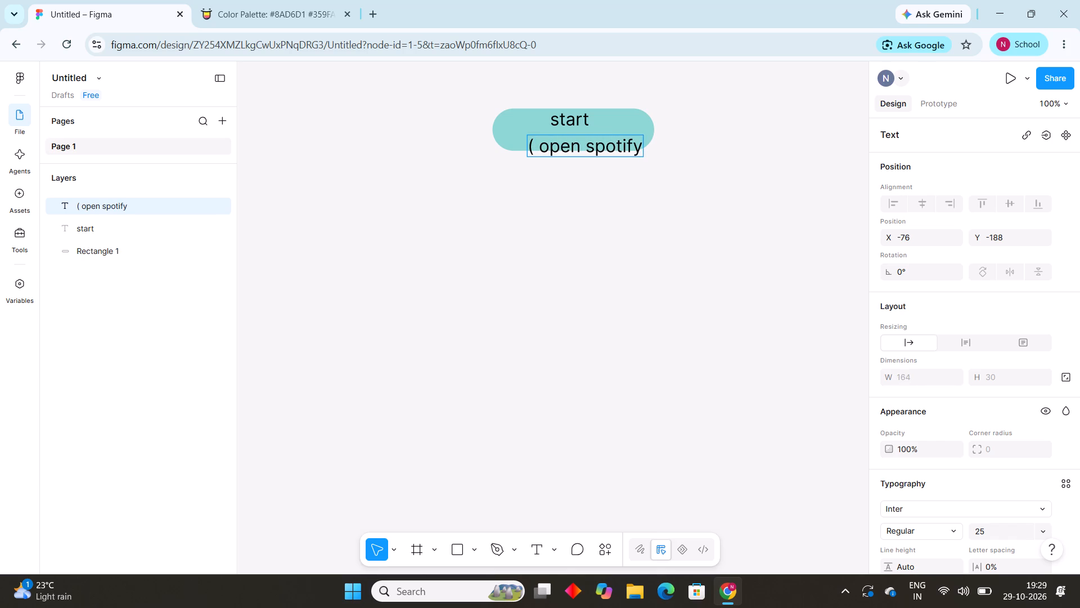
key("space")
type("app")
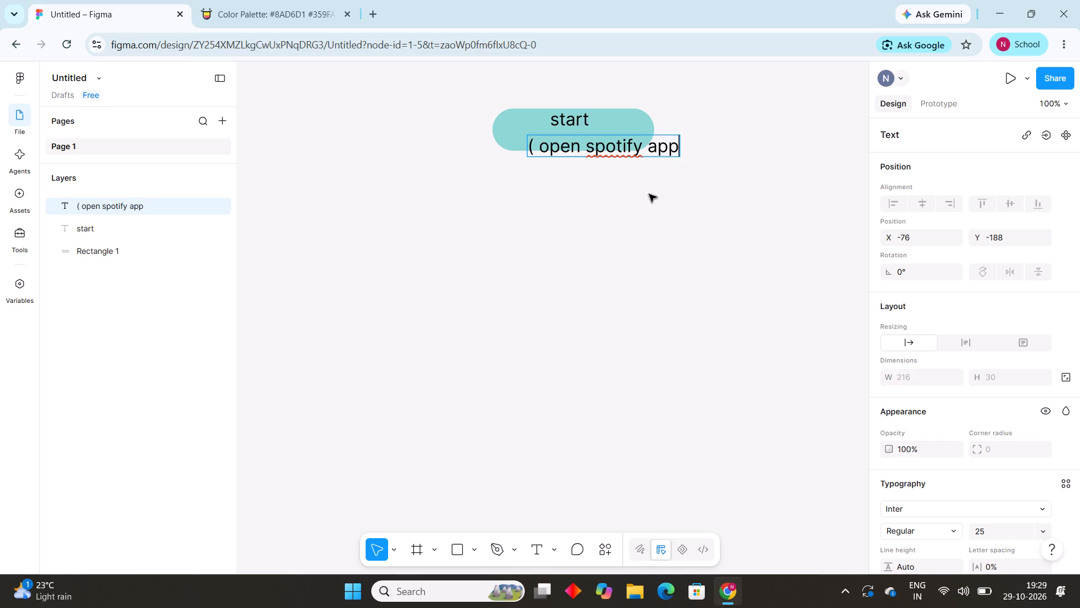
key("shift+parenright")
Set the font size of the whole "( open spotify app)" text to 15 and finish editing it.
left_click_drag(530, 146, 732, 144)
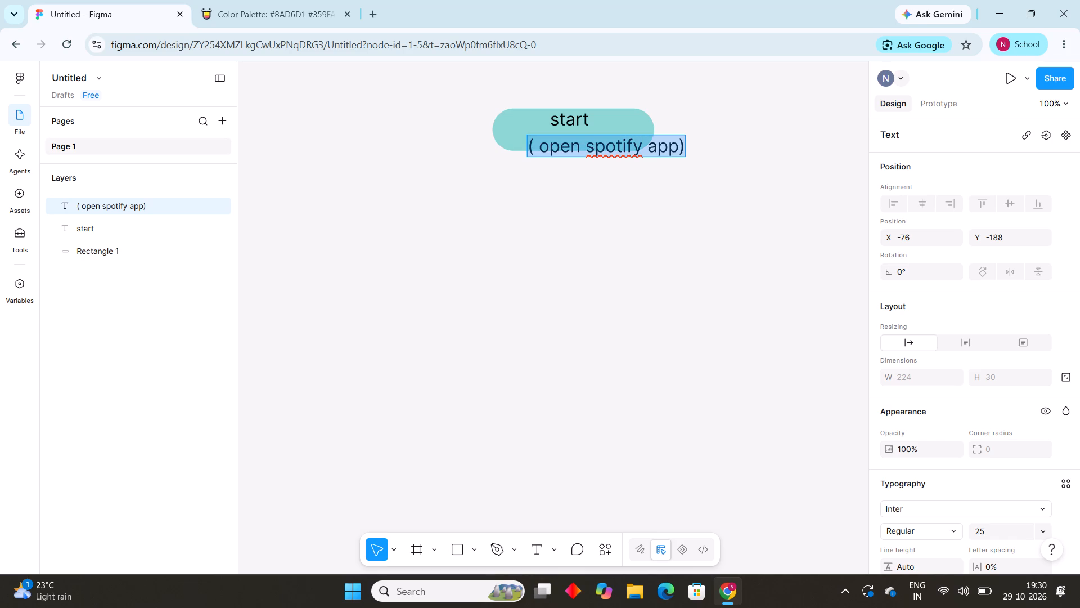
left_click_drag(732, 144, 745, 143)
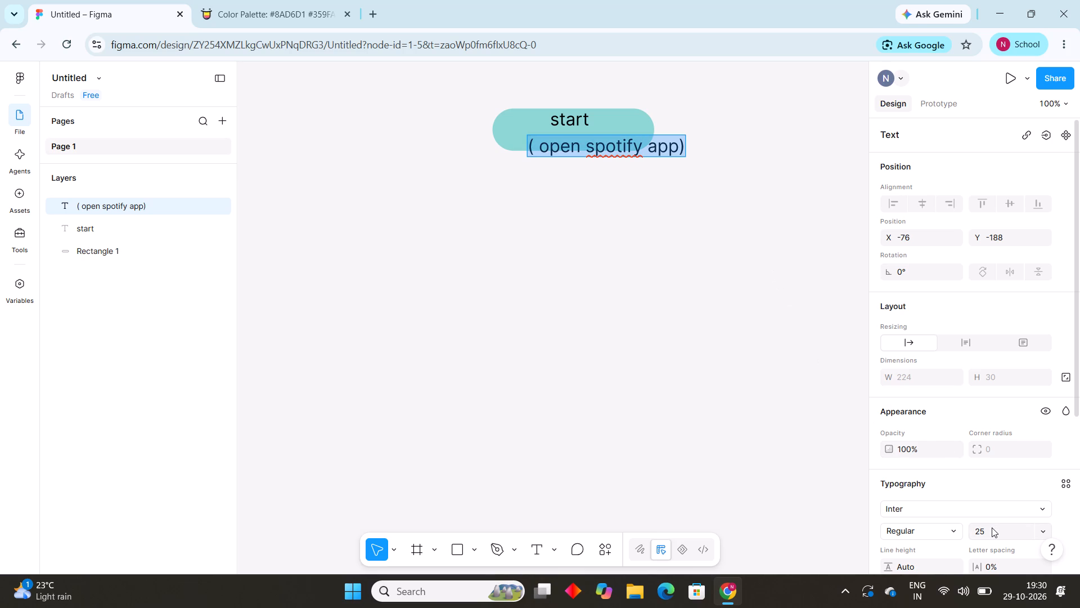
left_click(992, 527)
key("BackSpace")
type("15")
key("Return")
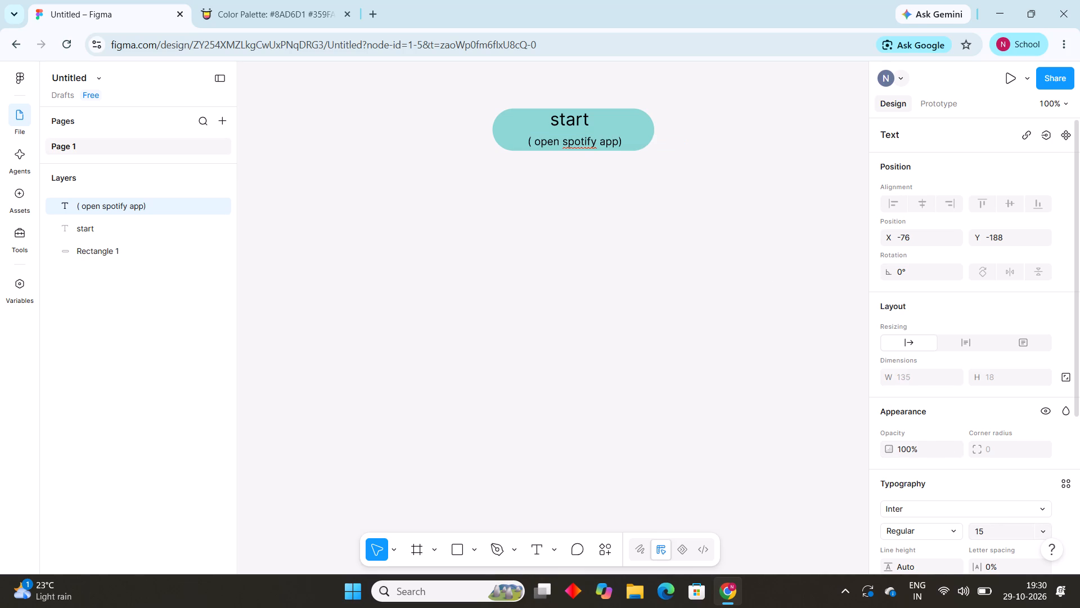
left_click(593, 269)
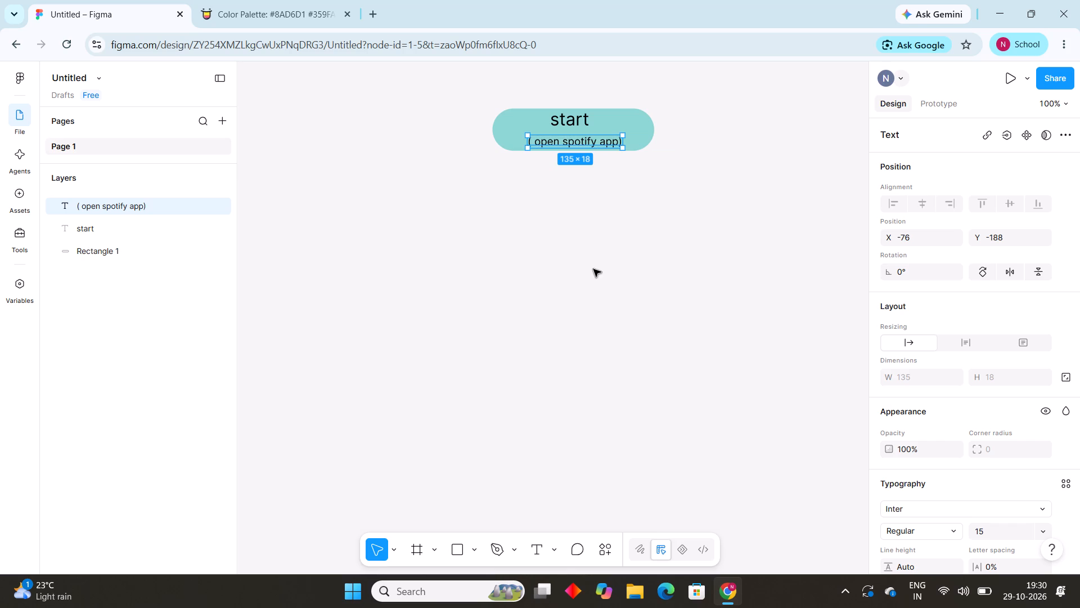
left_click(698, 307)
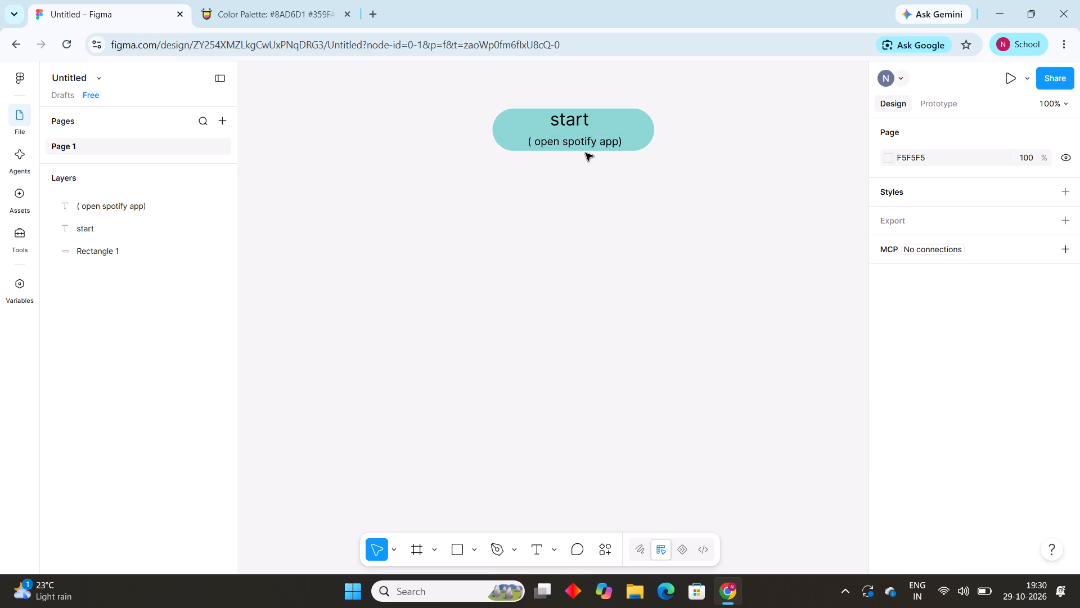
Move the "( open spotify app)" text closer under "start", to about X -66, Y -196.
left_click_drag(583, 147, 592, 144)
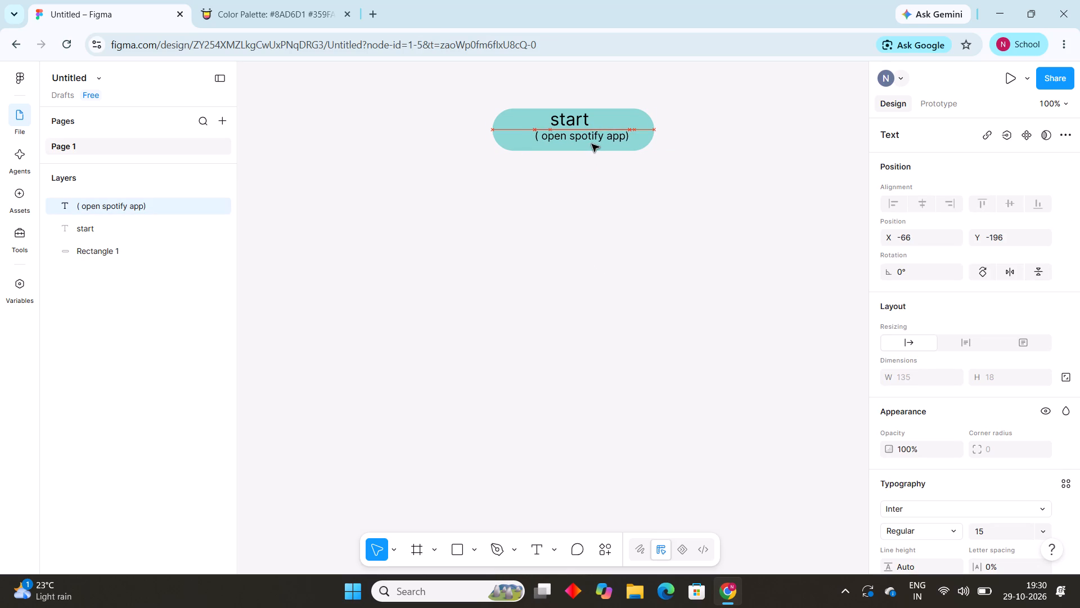
left_click_drag(592, 144, 592, 144)
left_click(515, 253)
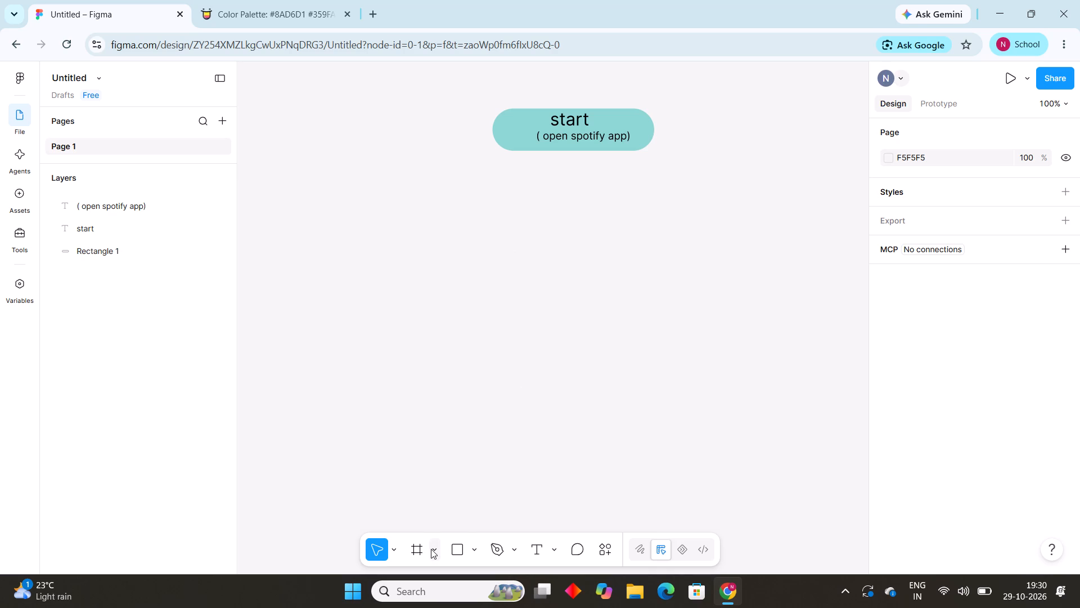
Draw a vertical downward arrow about 52 long from the bottom centre of the teal pill, using the Arrow tool.
left_click(393, 546)
left_click(355, 493)
left_click(473, 541)
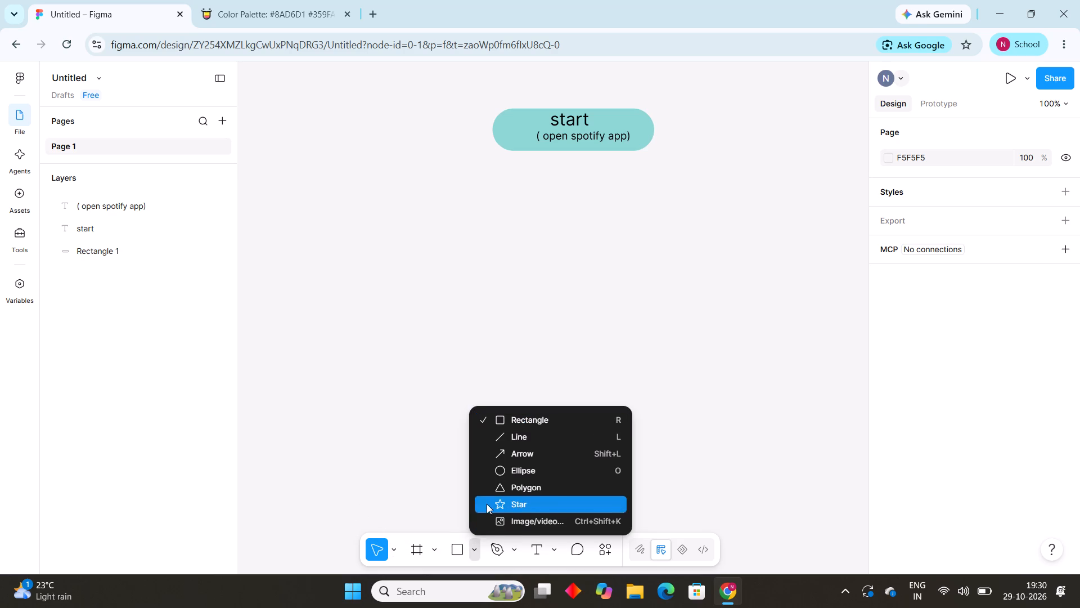
left_click(512, 452)
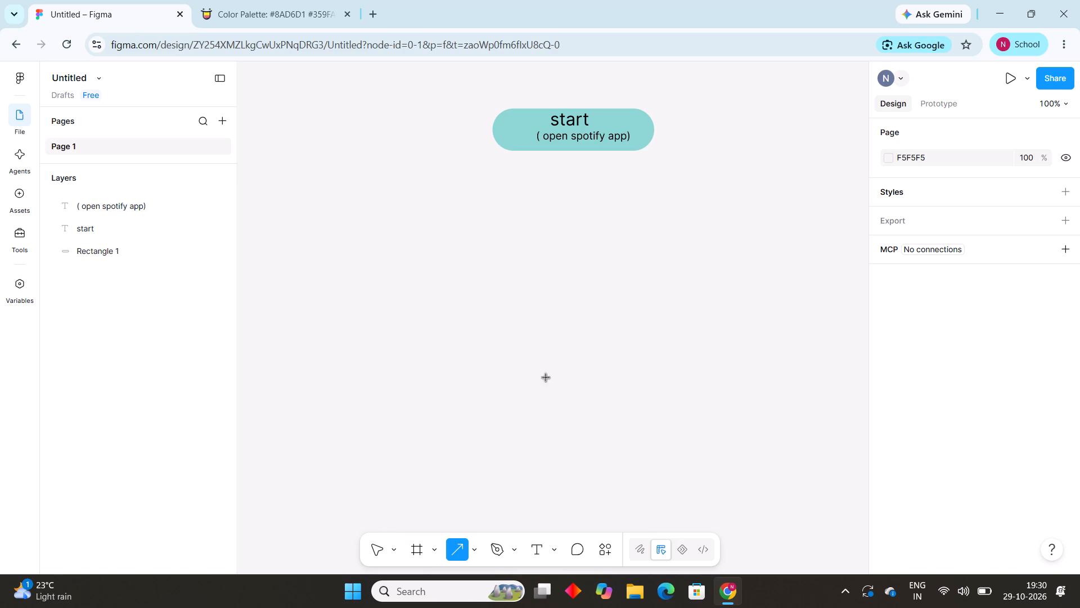
left_click_drag(572, 153, 571, 162)
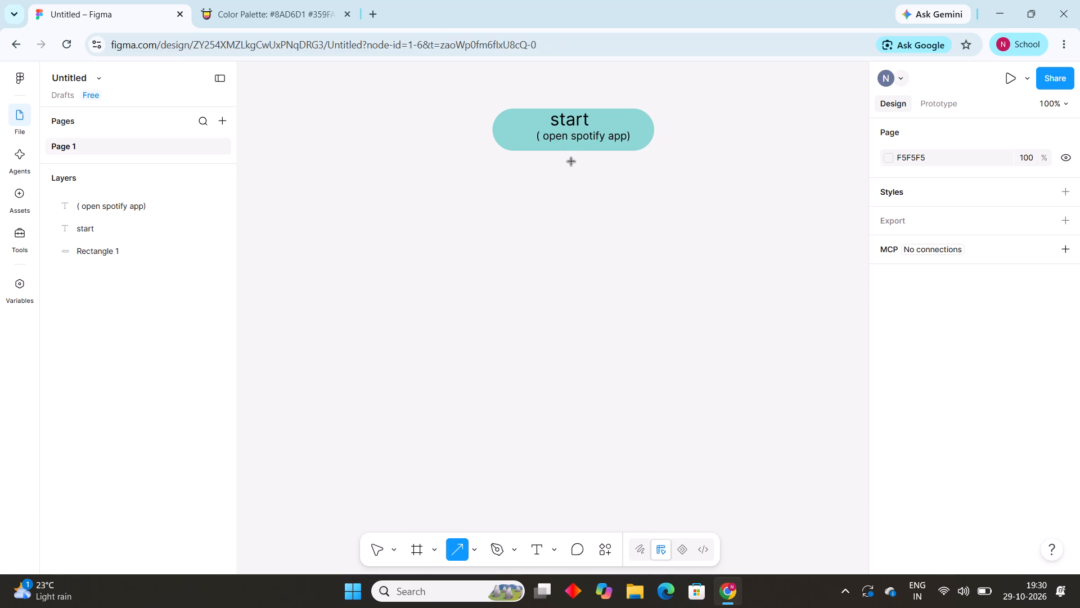
left_click_drag(571, 162, 571, 187)
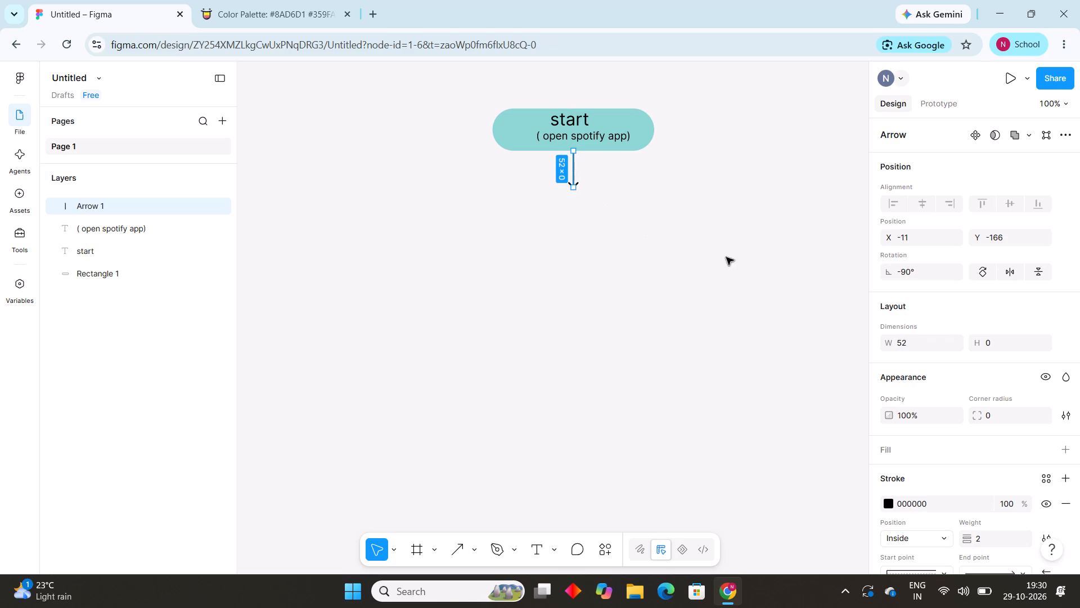
left_click(726, 257)
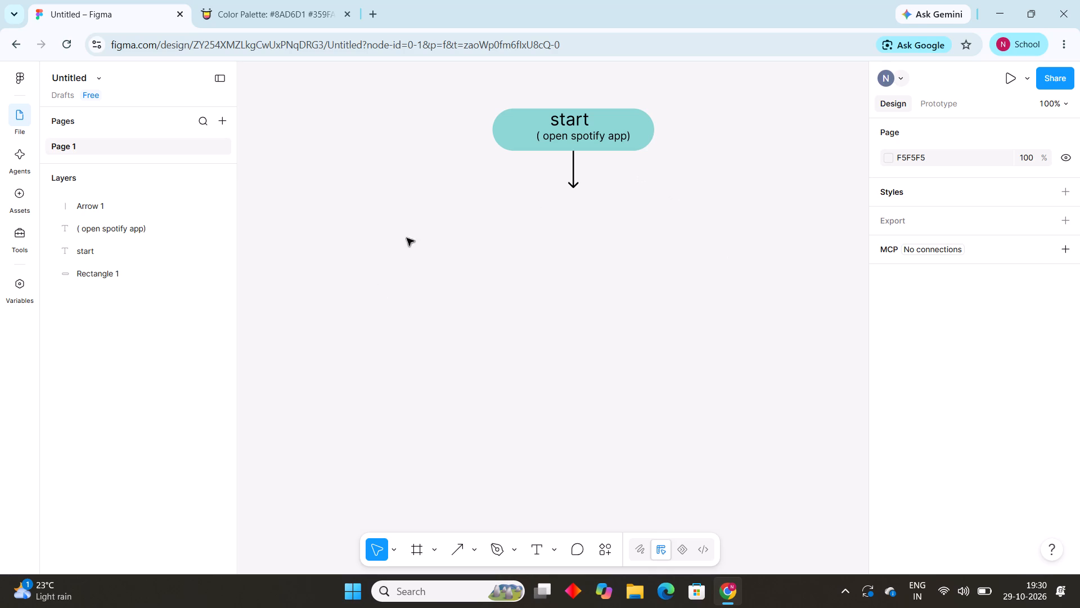
Place a default 100 × 100 rectangle at X -62, Y -142 over the arrow's lower end with the Rectangle tool.
left_click(463, 551)
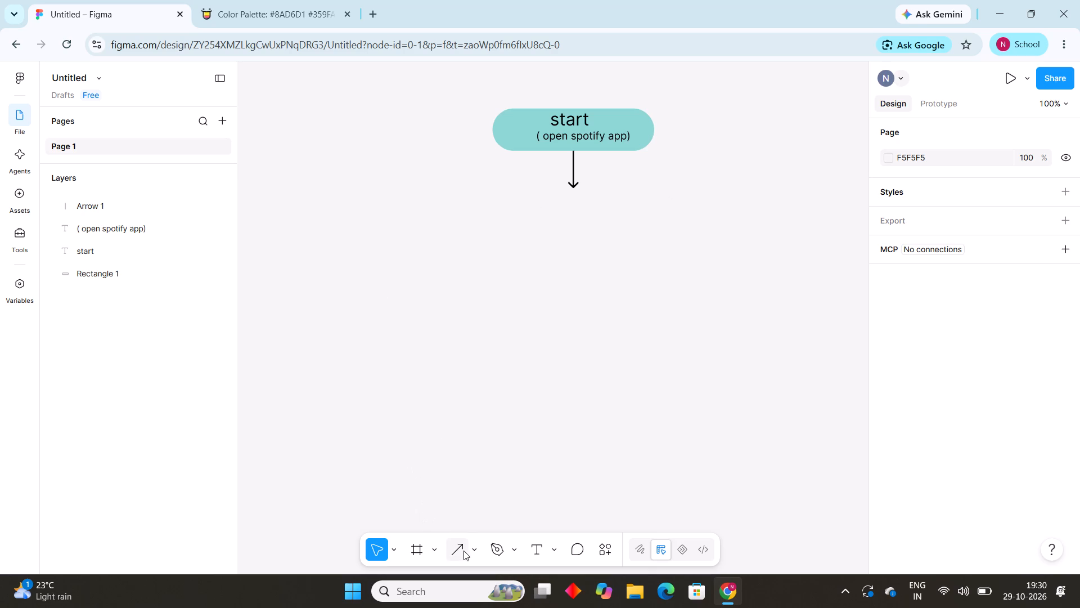
left_click(453, 547)
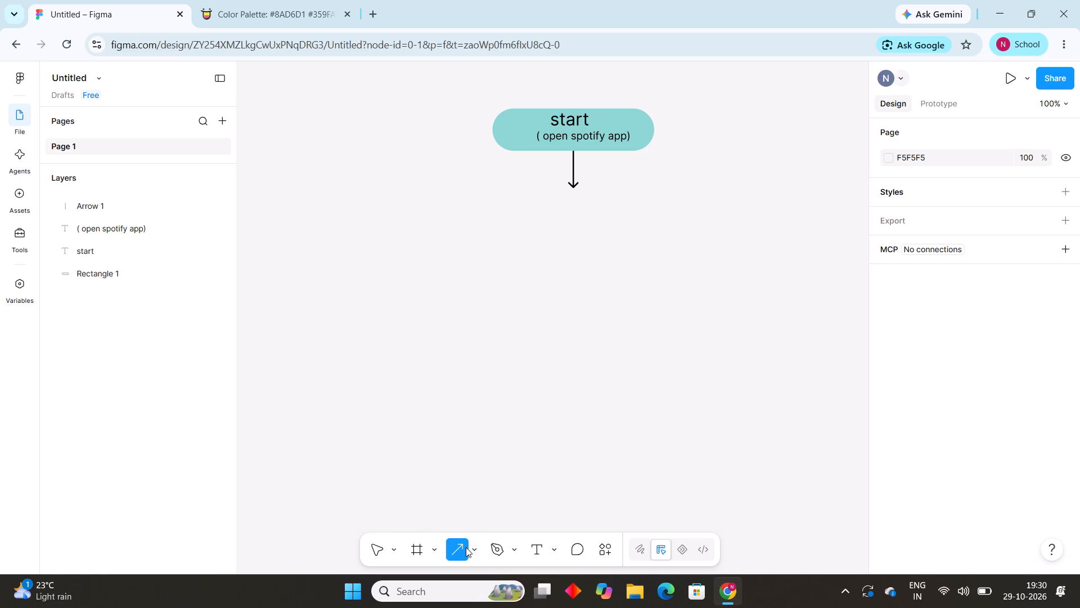
left_click(473, 547)
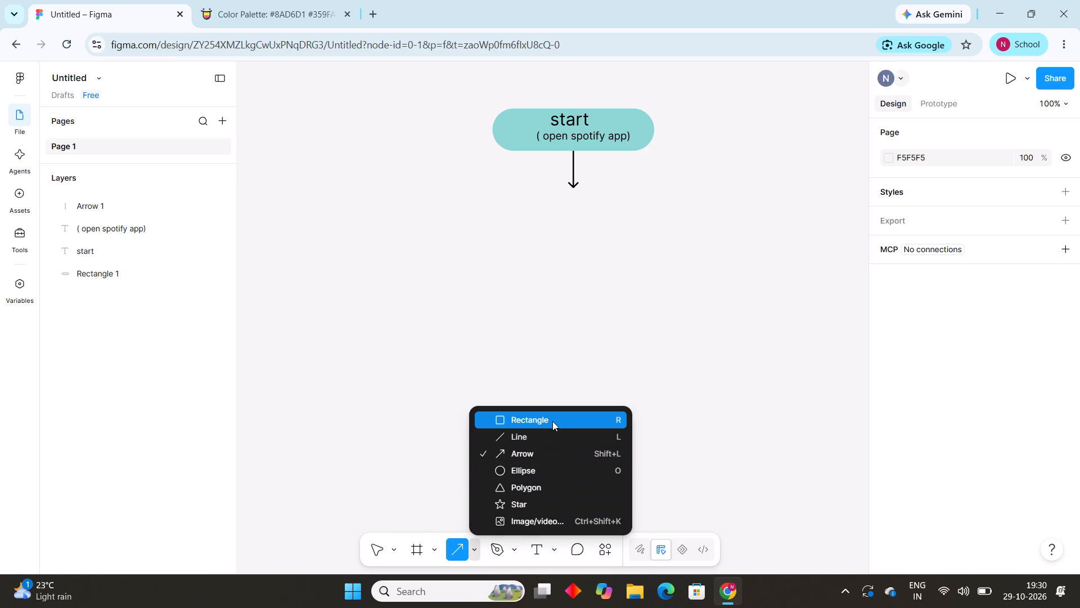
left_click(552, 421)
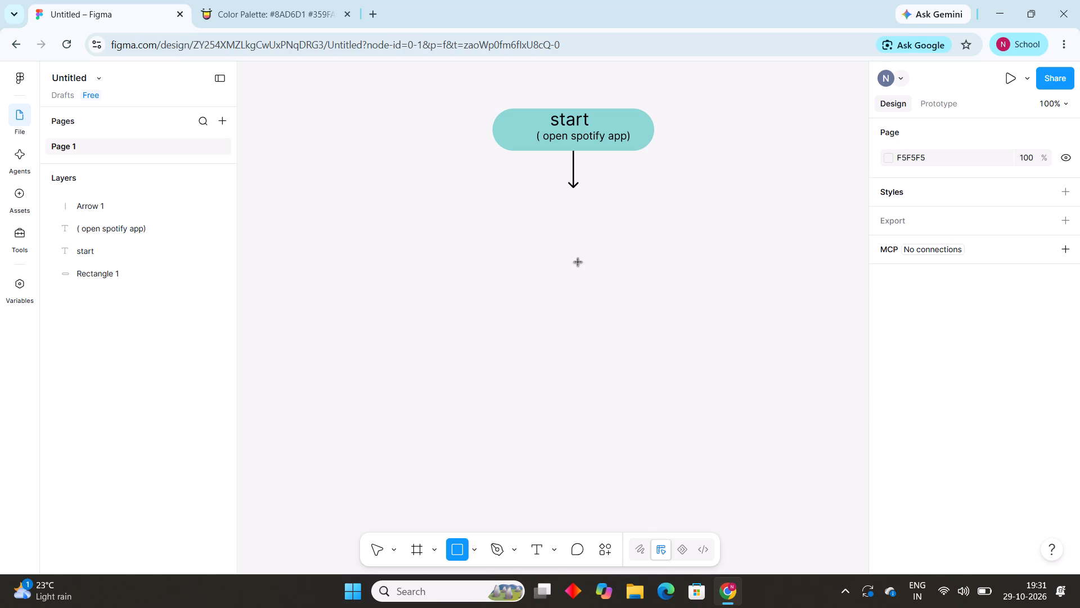
left_click(573, 203)
left_click(573, 203)
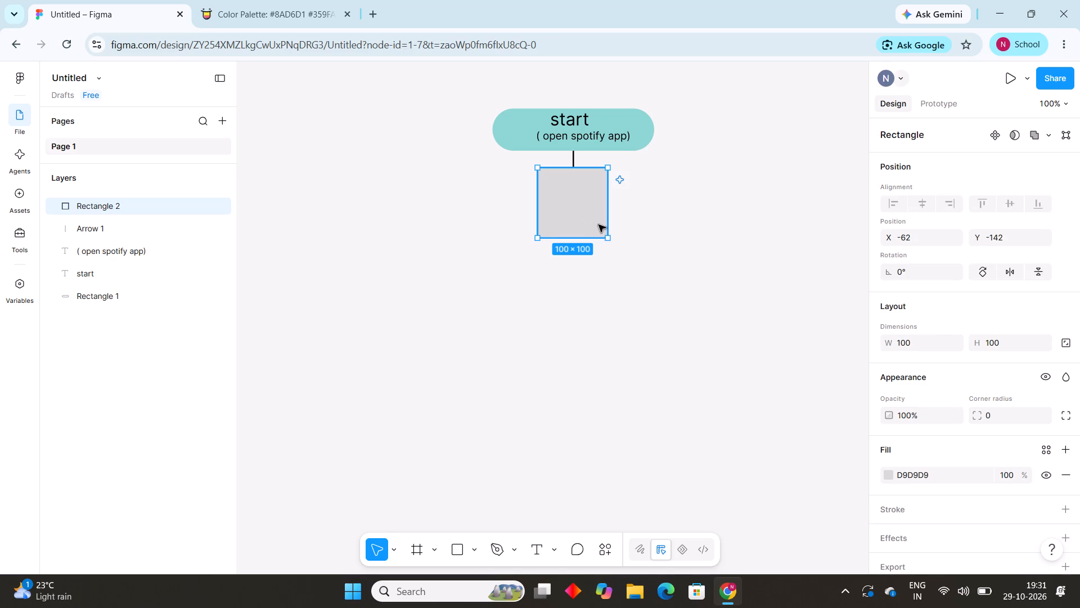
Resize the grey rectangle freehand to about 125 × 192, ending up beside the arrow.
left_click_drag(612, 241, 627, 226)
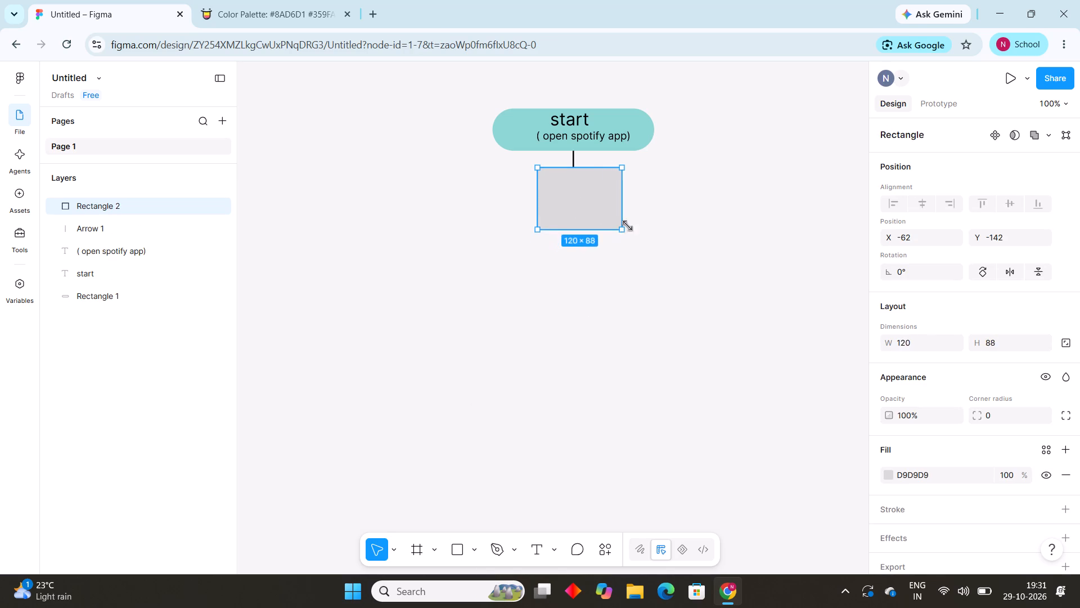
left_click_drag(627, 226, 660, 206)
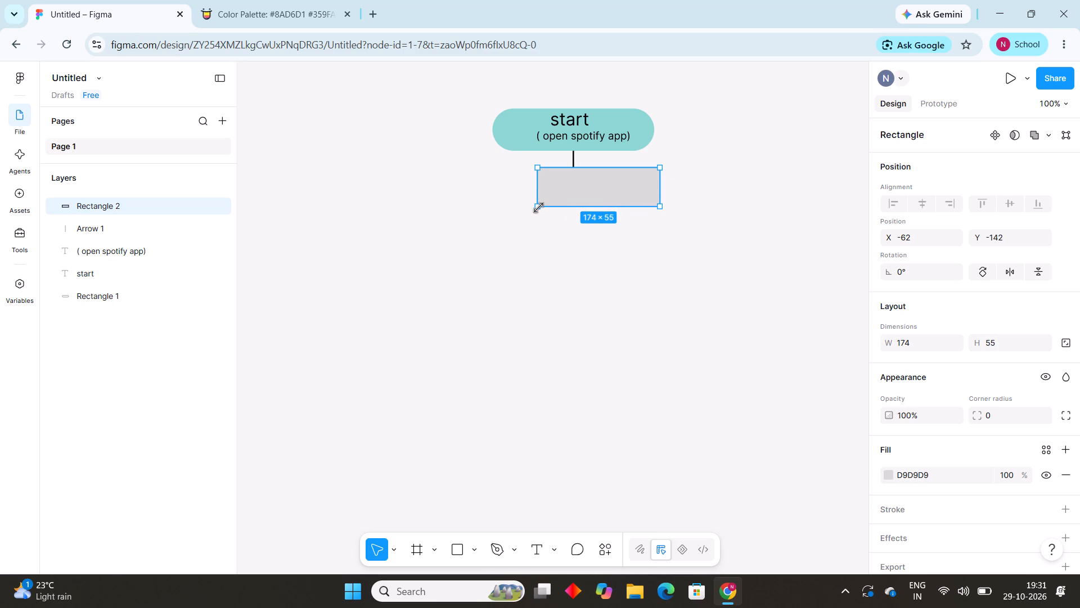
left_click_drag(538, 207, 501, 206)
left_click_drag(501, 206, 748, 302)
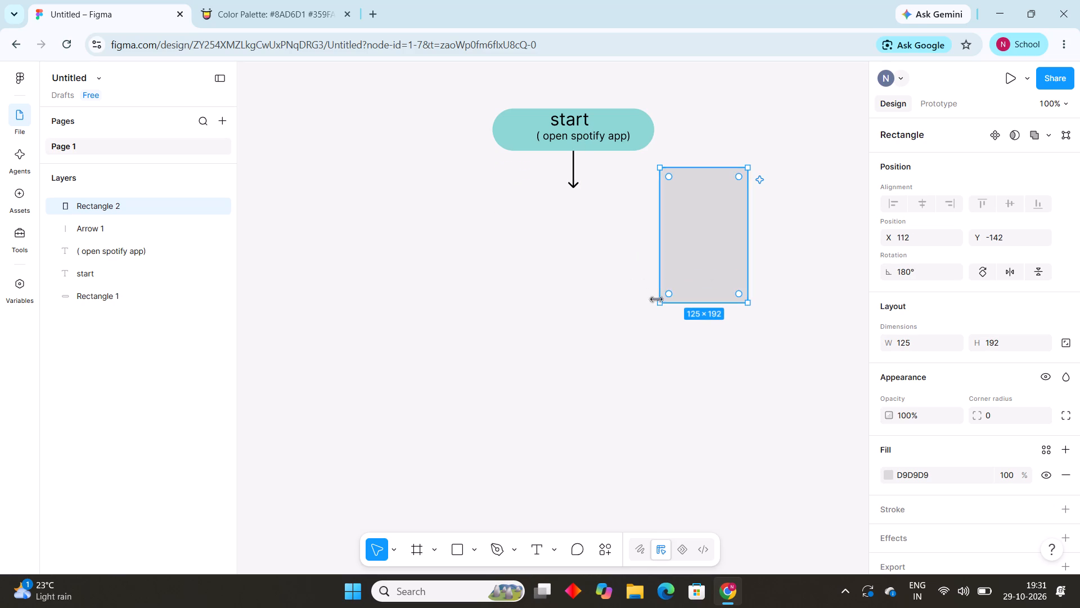
Rotate the grey rectangle to about 90° so its long side lies horizontally.
left_click_drag(663, 309, 598, 289)
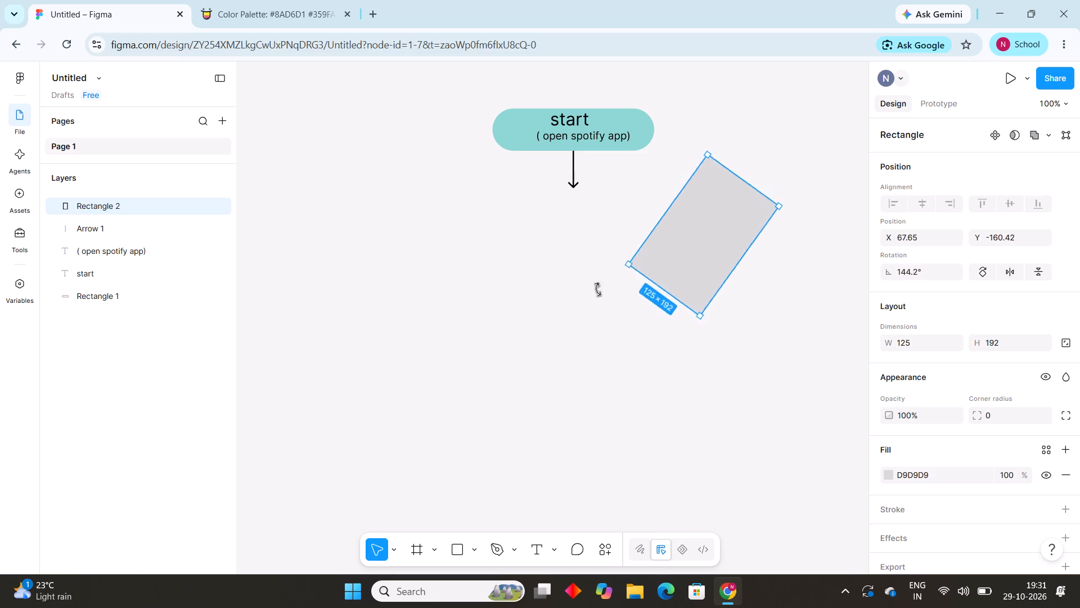
left_click_drag(598, 289, 565, 220)
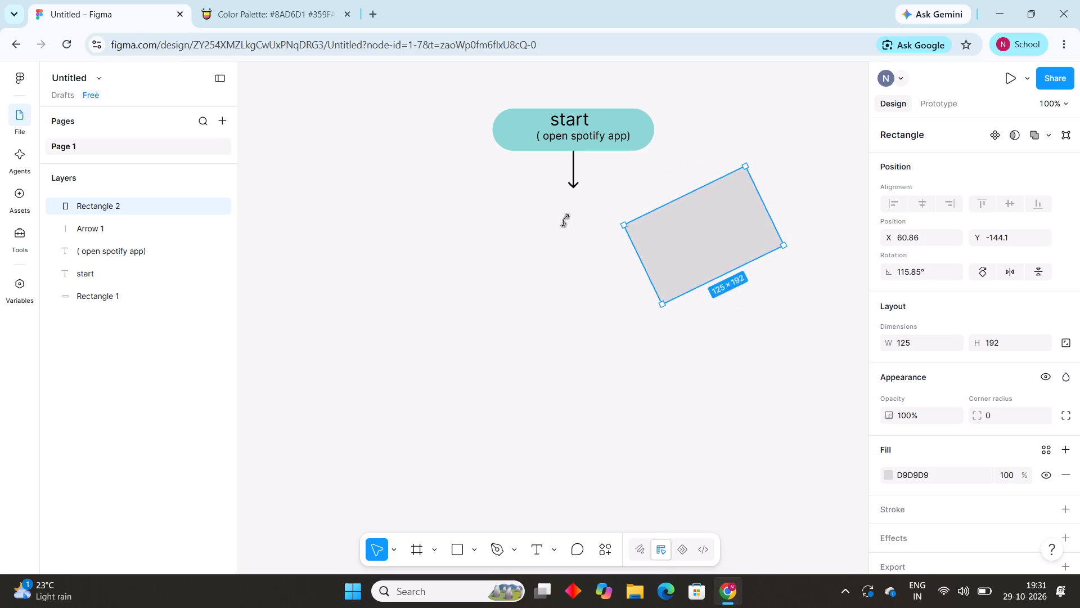
left_click_drag(565, 220, 568, 158)
left_click_drag(568, 158, 692, 233)
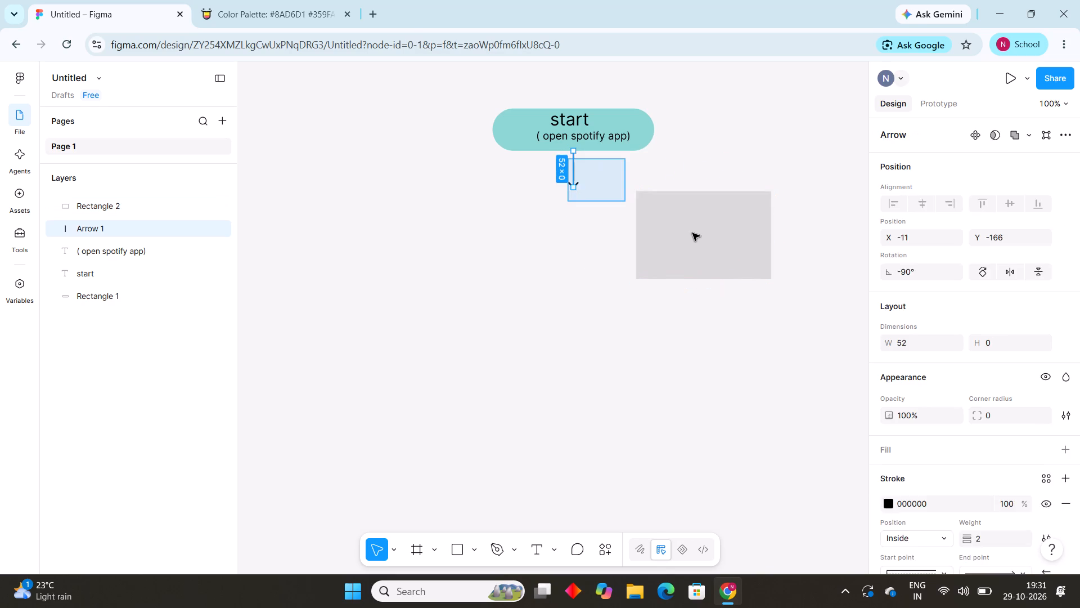
left_click_drag(692, 233, 591, 164)
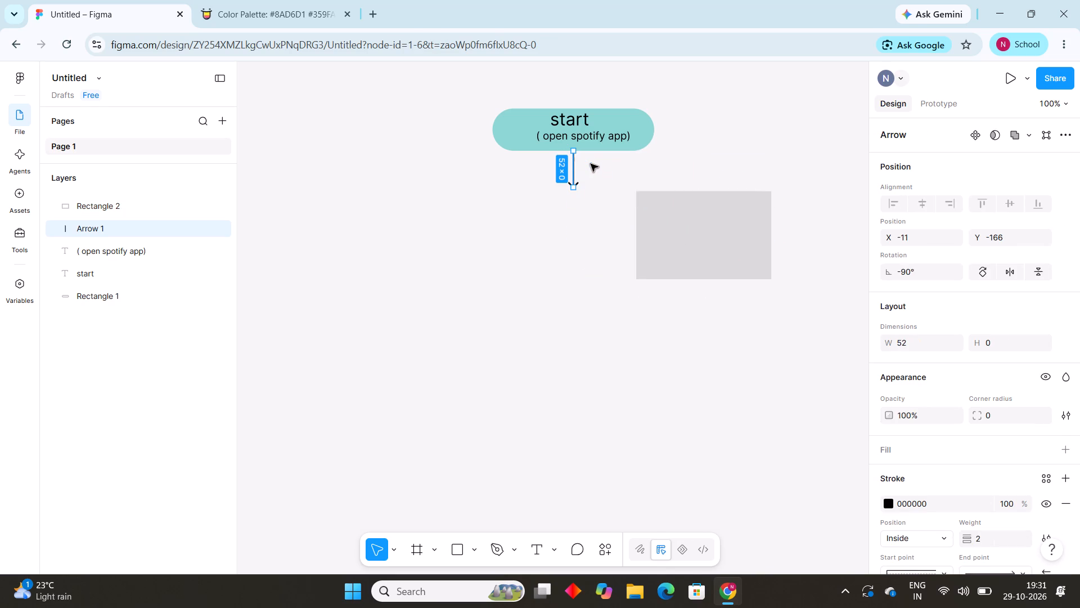
Move the grey rectangle directly beneath the arrowhead, to about X -107, Y -109.
left_click(688, 229)
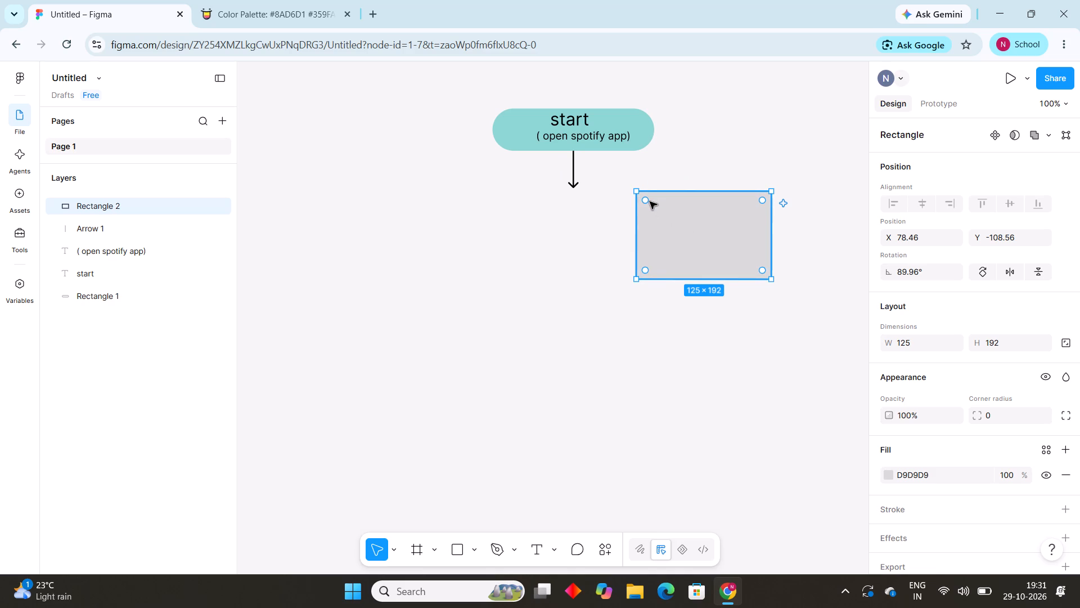
left_click_drag(650, 202, 514, 186)
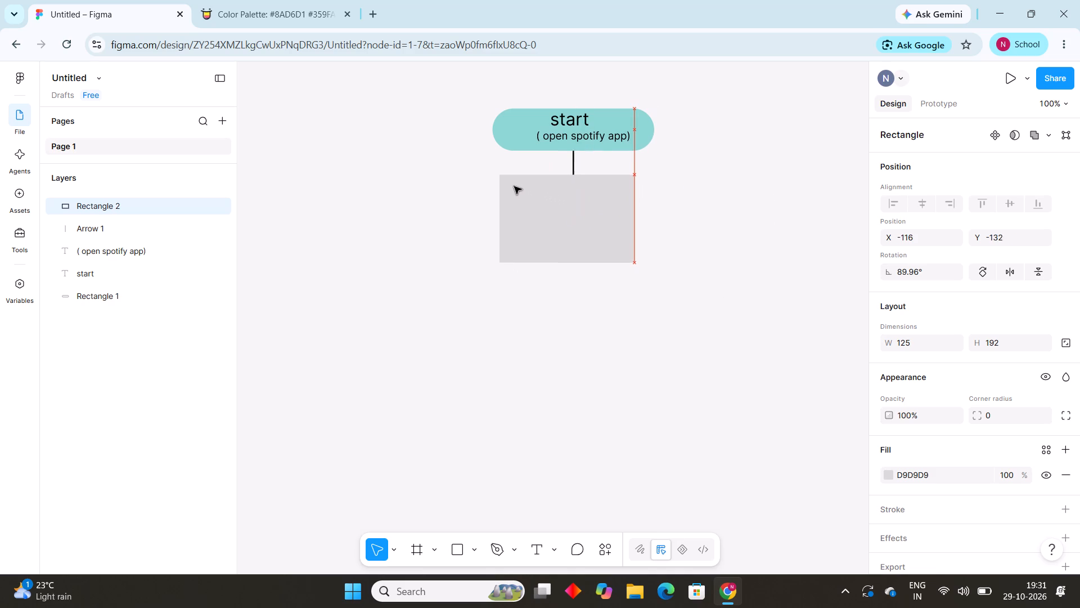
left_click_drag(514, 186, 522, 202)
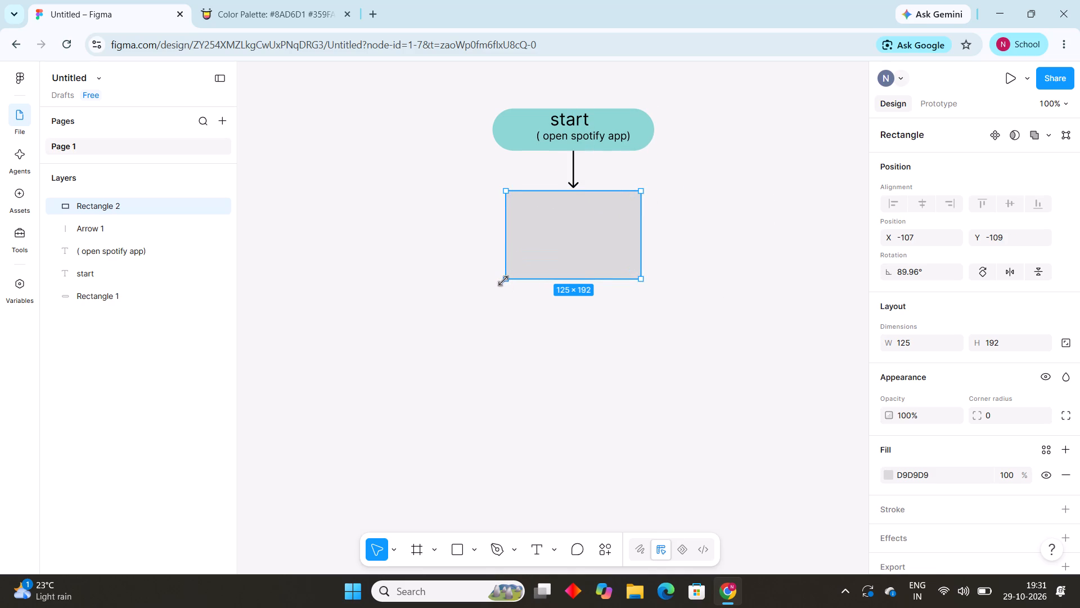
Resize the grey rectangle into a flat horizontal bar of about 45 × 211 below the arrow.
left_click_drag(503, 280, 493, 222)
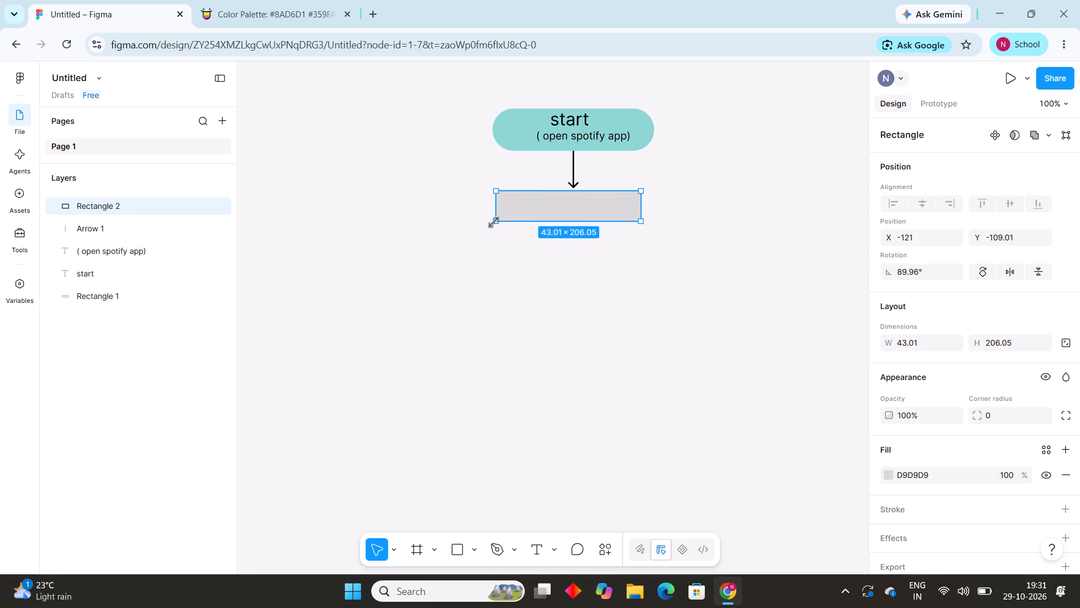
left_click_drag(493, 222, 490, 222)
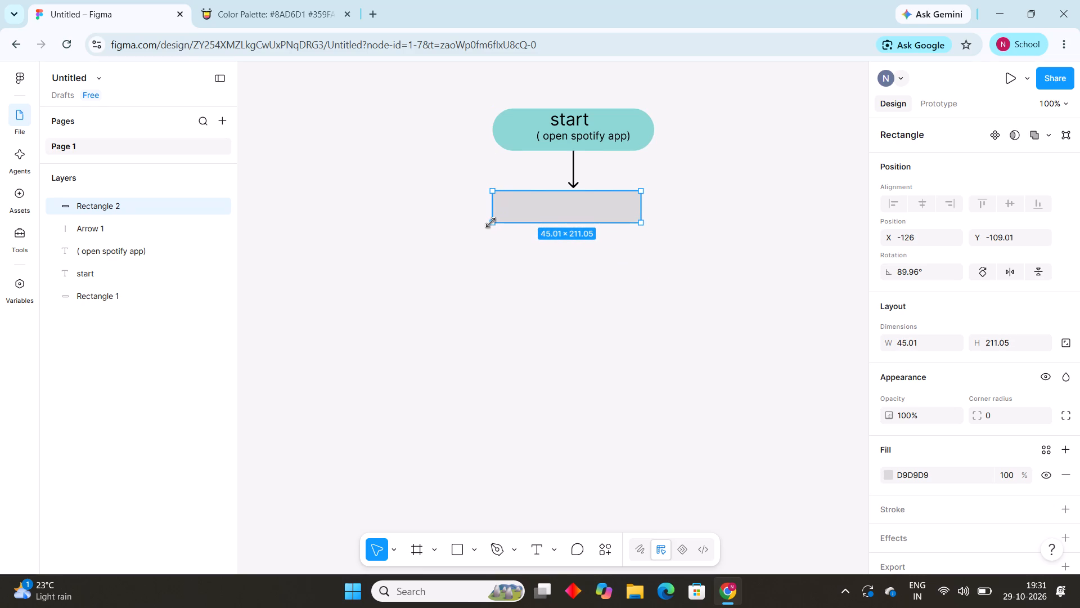
left_click(490, 222)
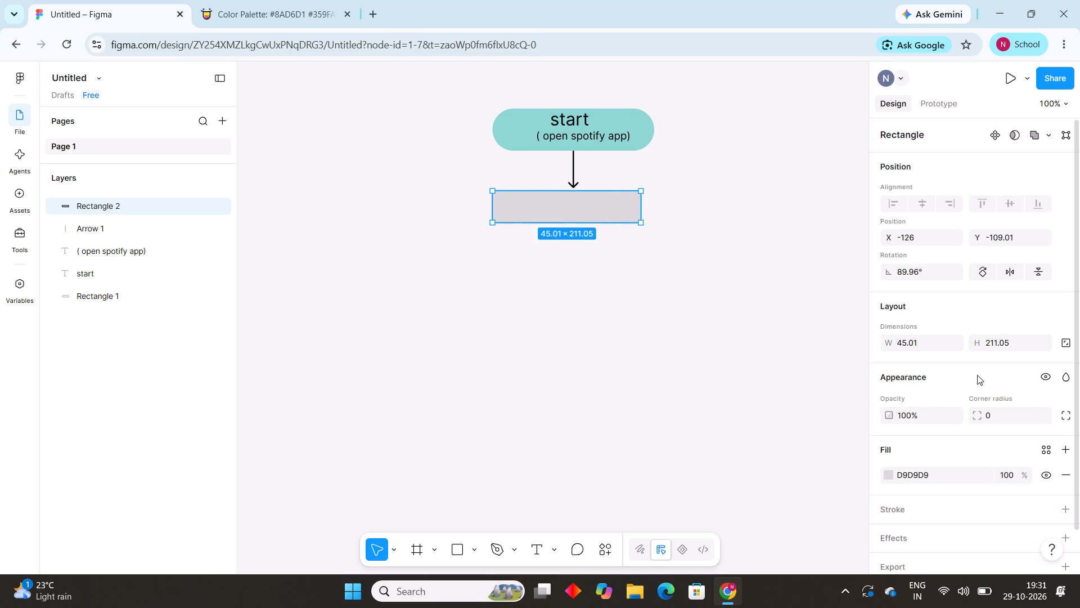
Set the grey rectangle's corner radius to 40.
left_click(1005, 416)
key("4")
key("0")
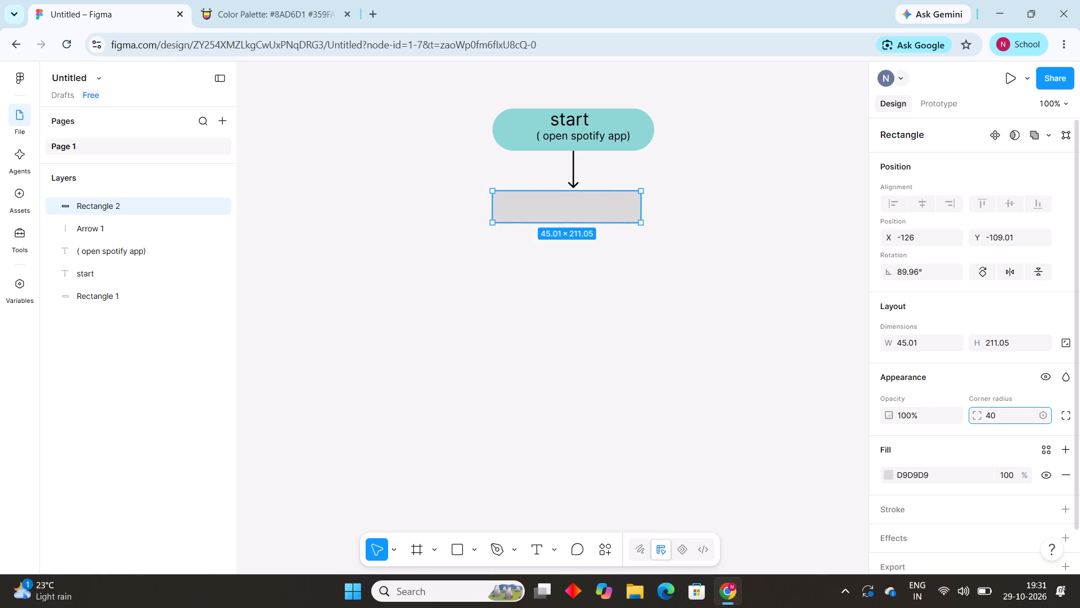
key("Return")
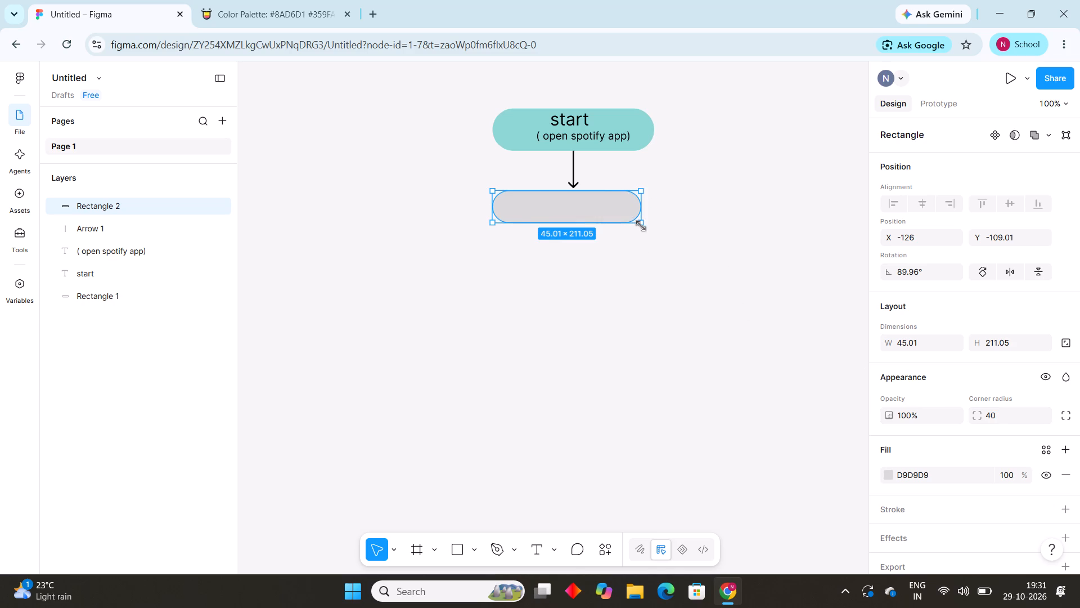
Enlarge the grey rounded rectangle to about 47 × 225, nearly as wide as the teal pill.
left_click_drag(641, 226, 650, 224)
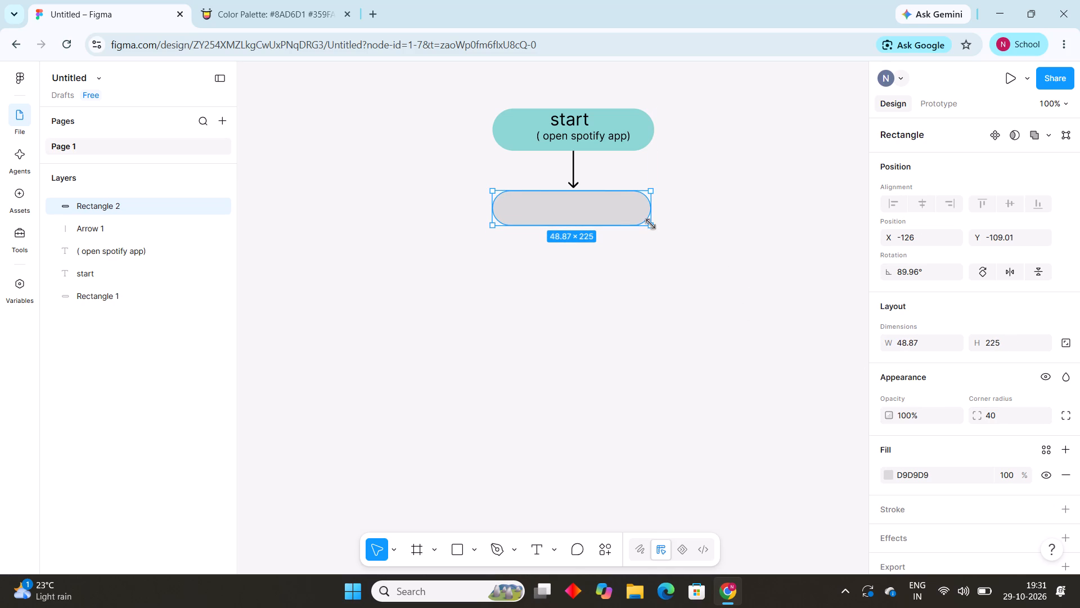
left_click_drag(650, 224, 650, 223)
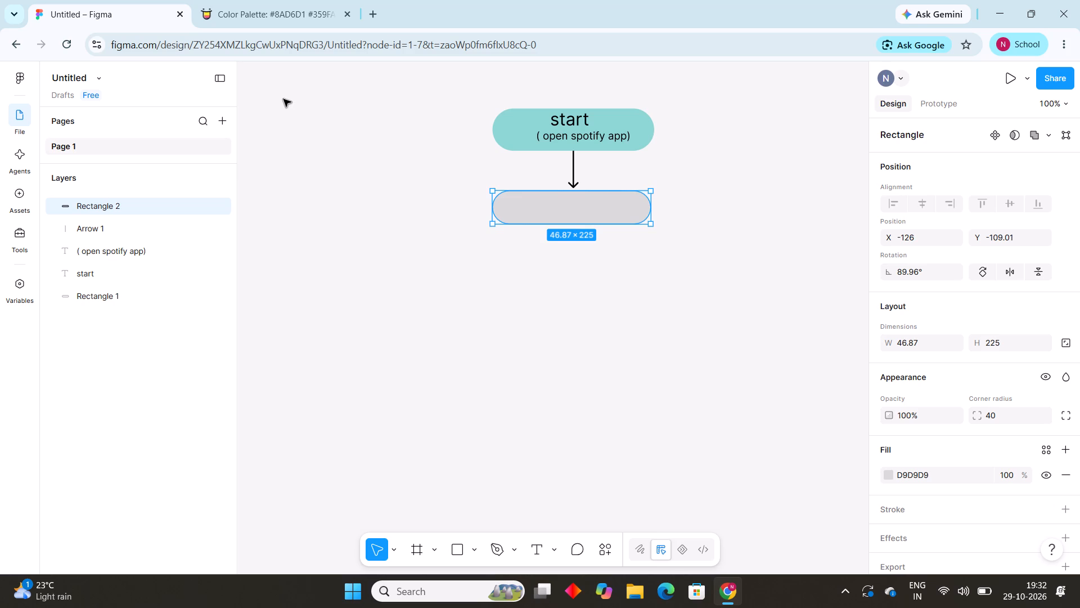
Change the grey rounded rectangle's fill to the light purple CE7DE6.
left_click(241, 14)
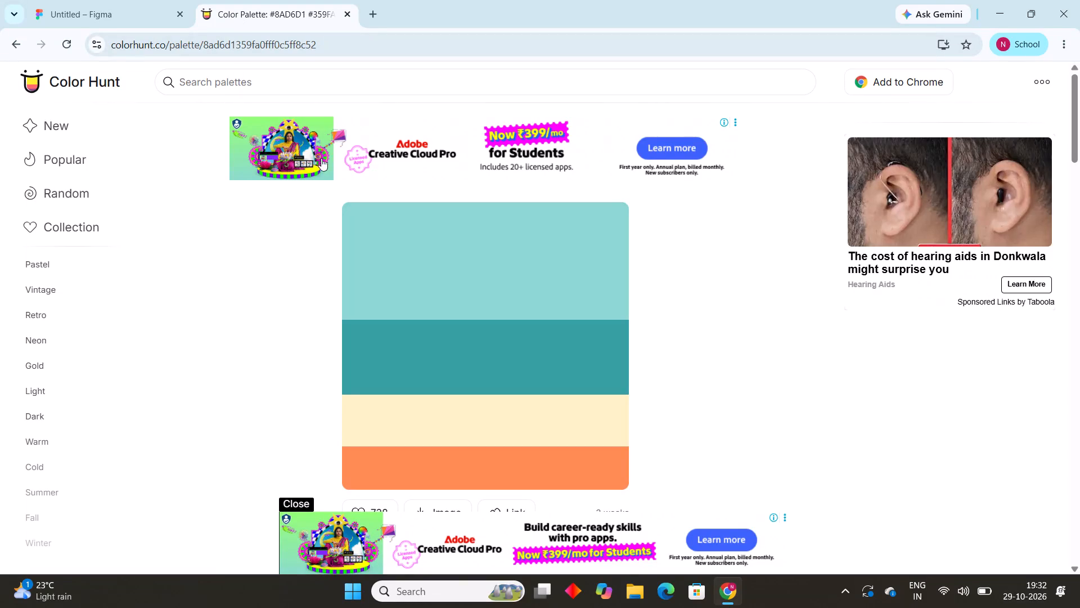
left_click(120, 8)
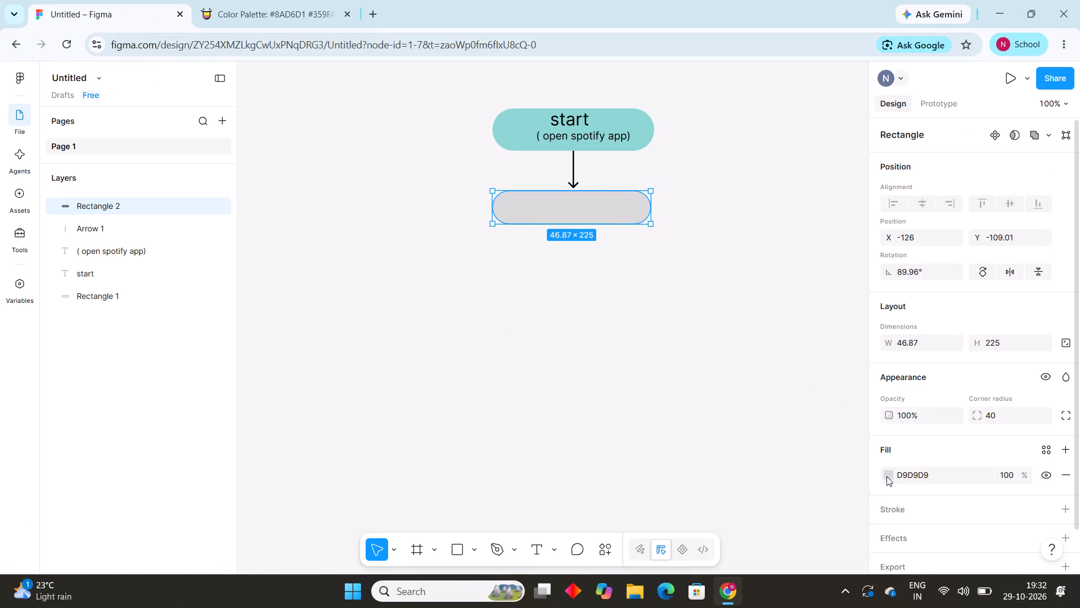
left_click(886, 473)
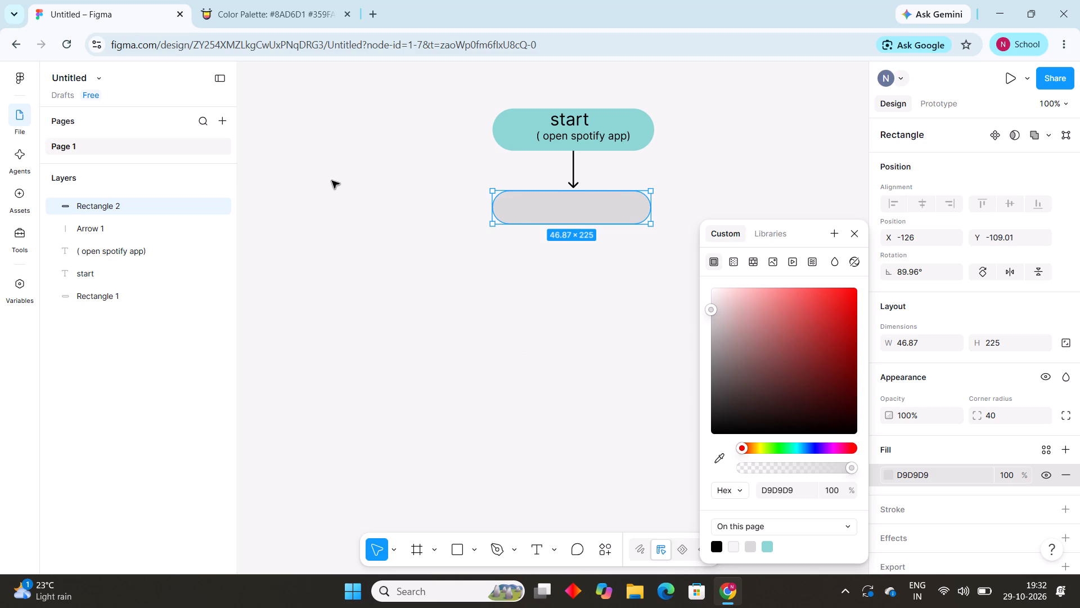
left_click(829, 447)
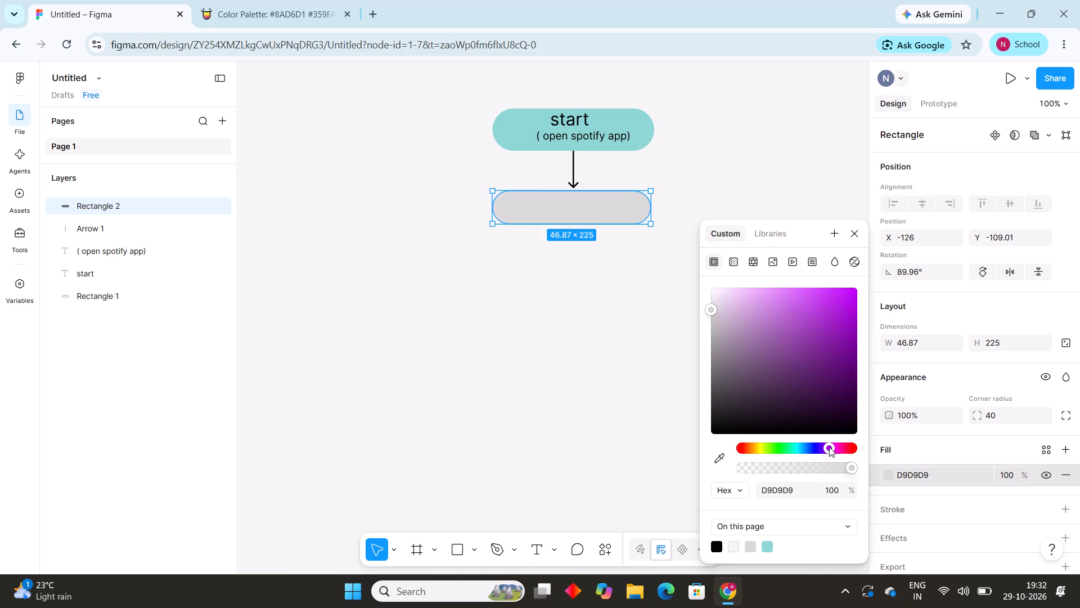
left_click(842, 290)
left_click(801, 307)
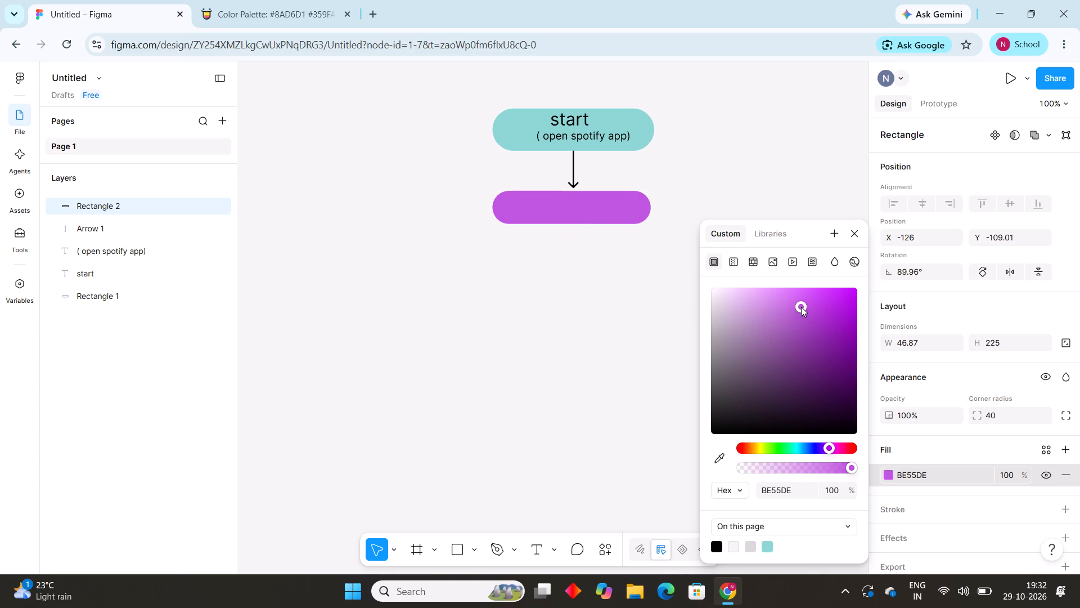
left_click(787, 298)
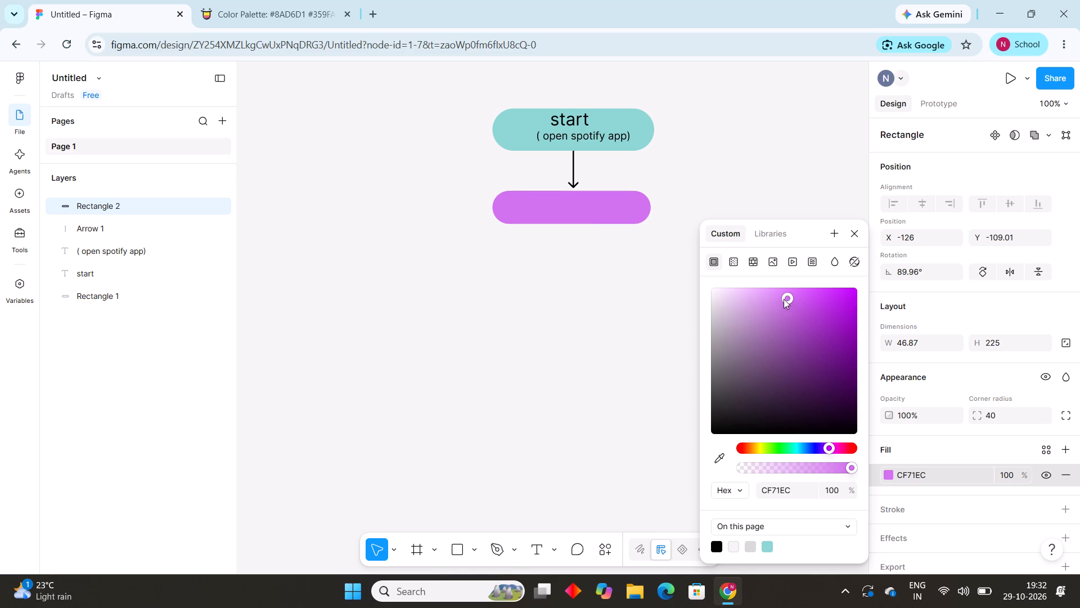
left_click(778, 302)
Lower the purple pill's fill opacity to 65% and deselect the pill.
left_click_drag(848, 461, 826, 463)
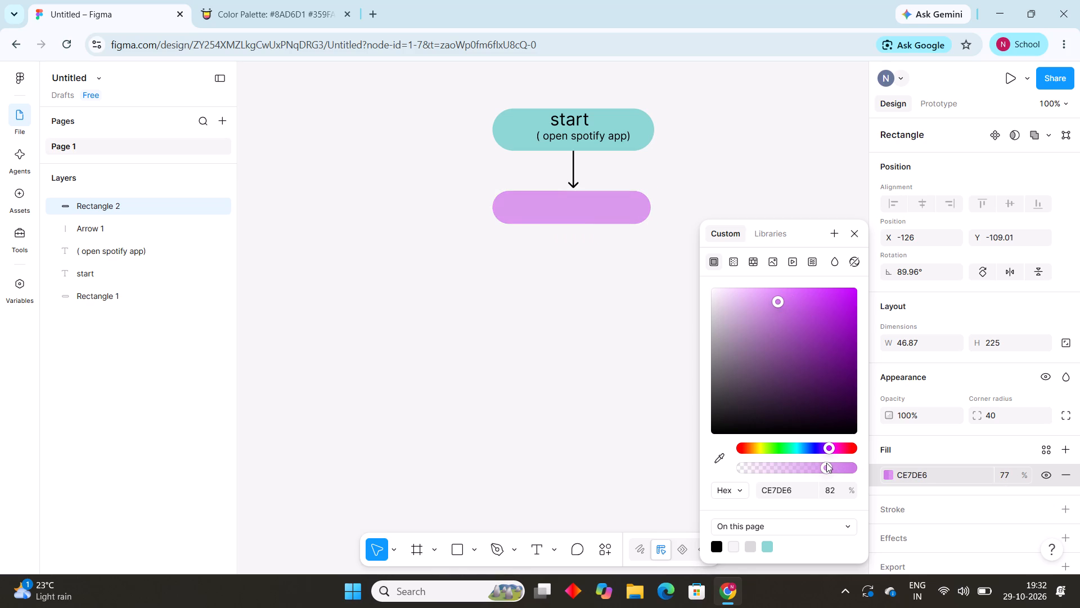
left_click_drag(826, 463, 816, 448)
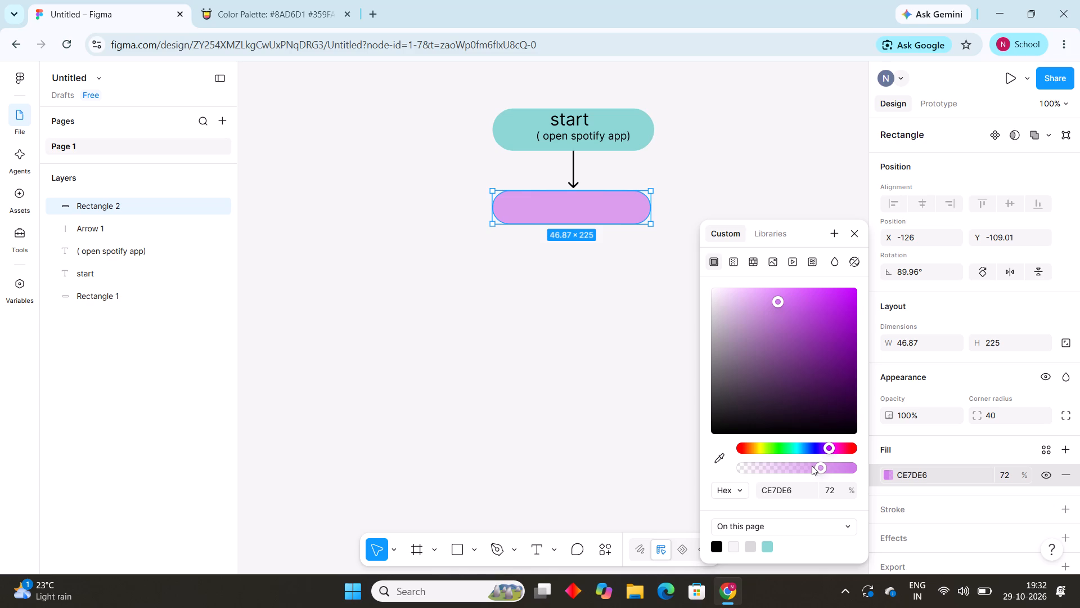
left_click_drag(821, 465, 818, 465)
left_click_drag(818, 465, 813, 466)
left_click(605, 392)
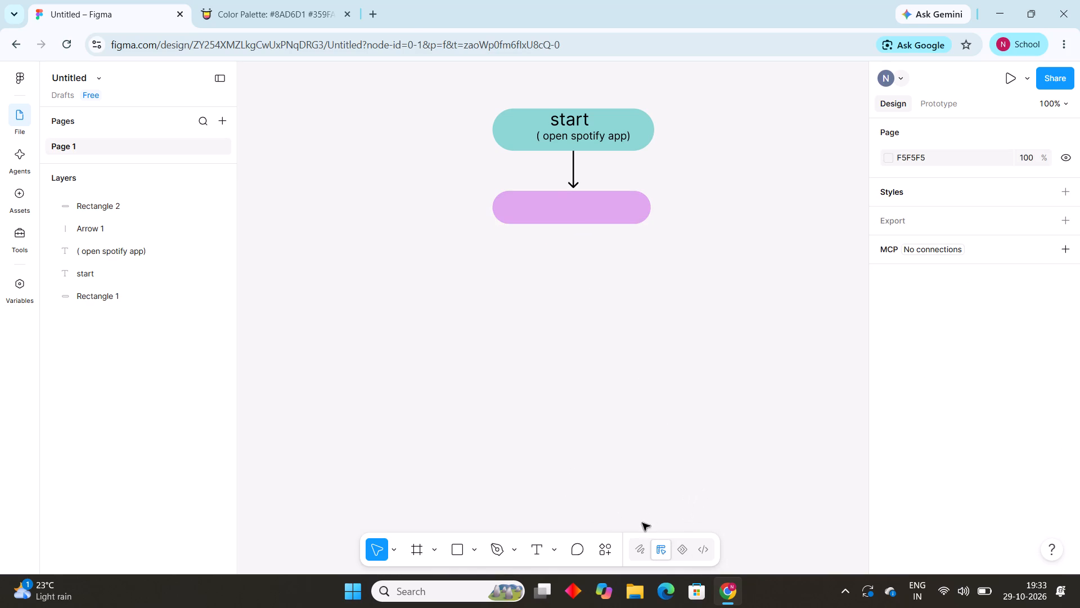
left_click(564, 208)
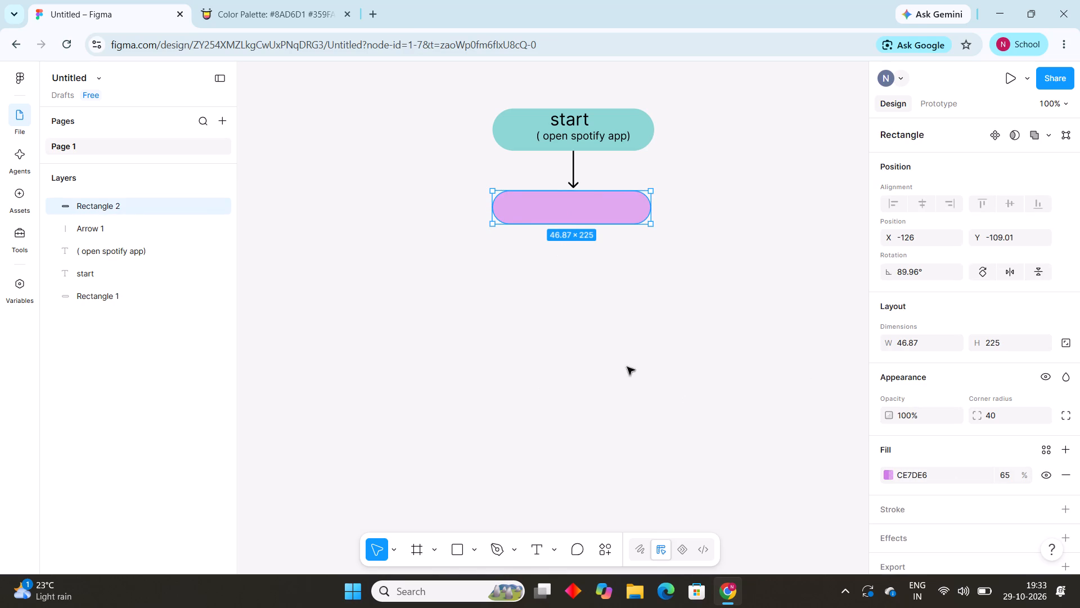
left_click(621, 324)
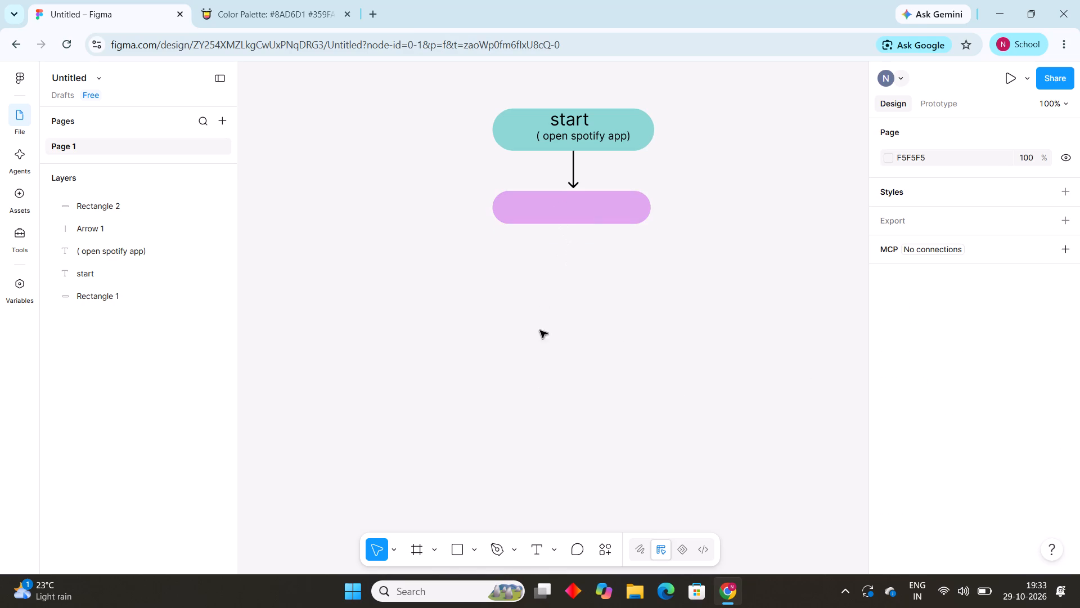
Add the text "Splash Screen" on the purple pill.
left_click(558, 548)
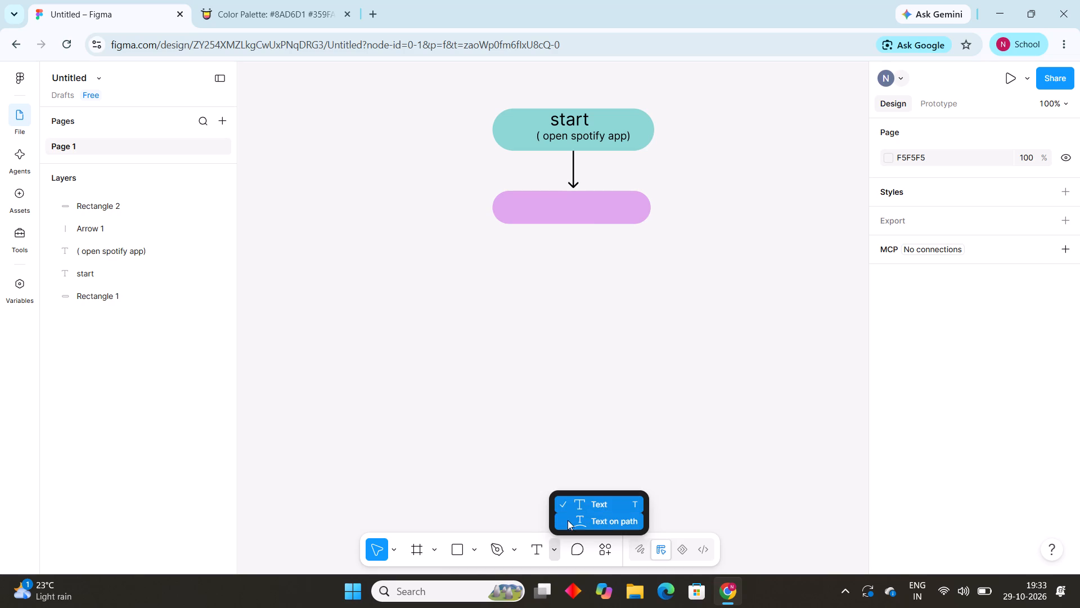
left_click(572, 499)
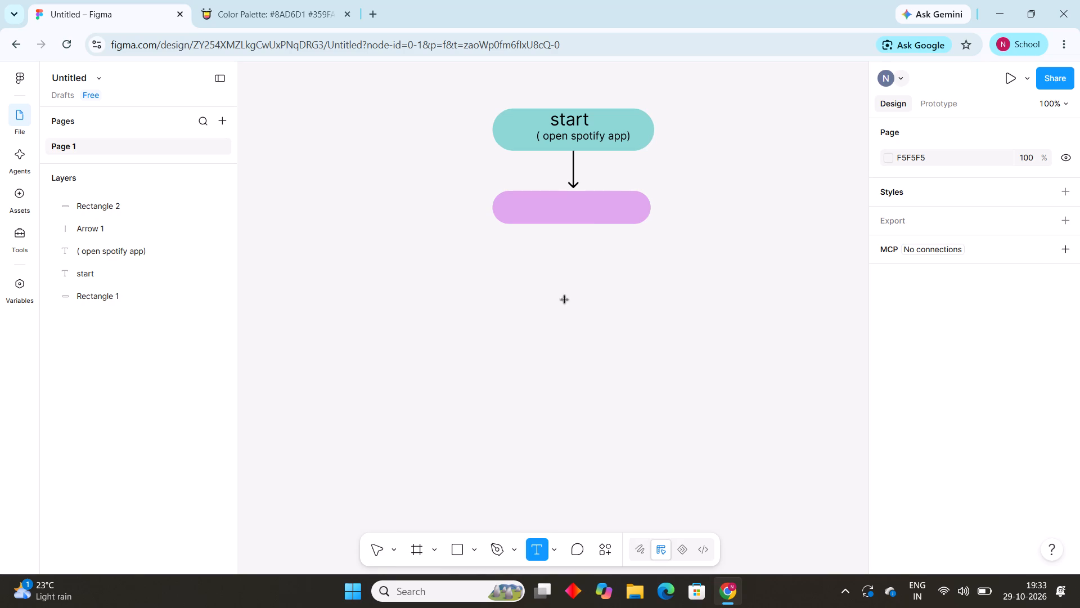
left_click(543, 211)
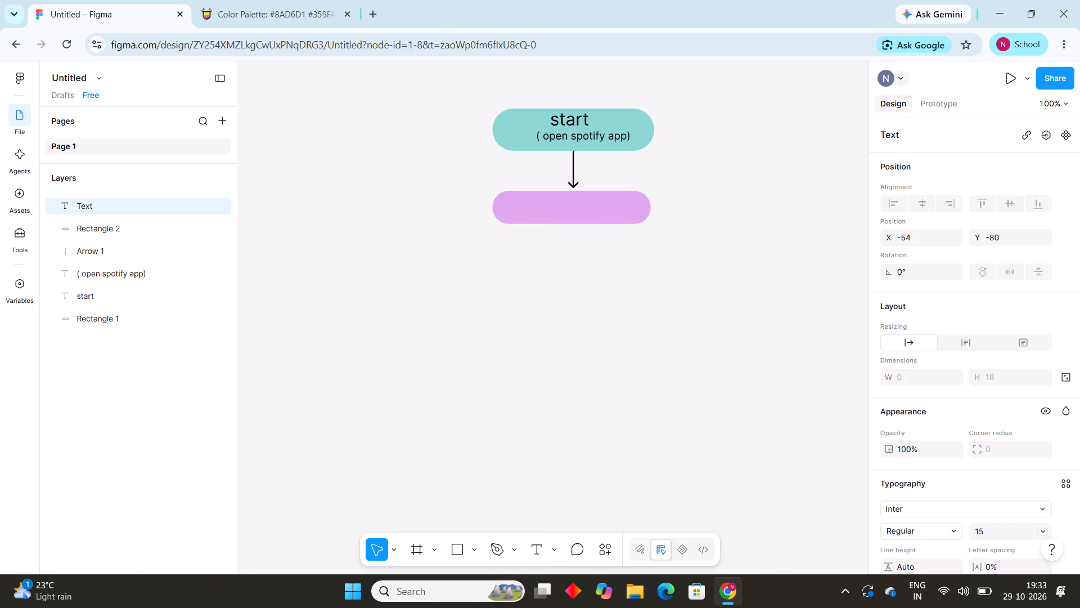
type("plash")
key("space")
type("creem")
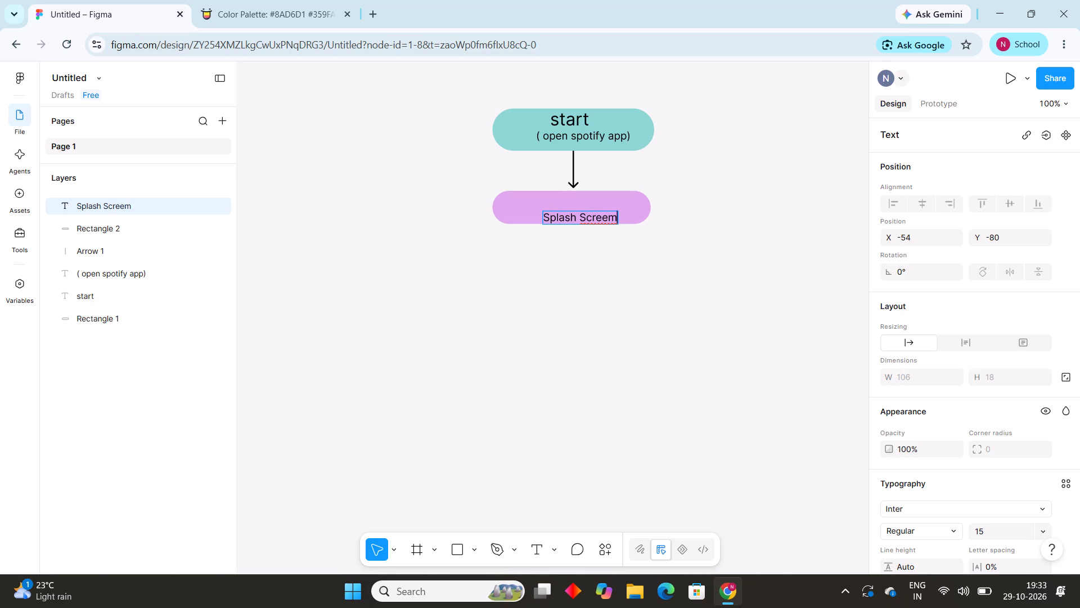
key("BackSpace")
key("n")
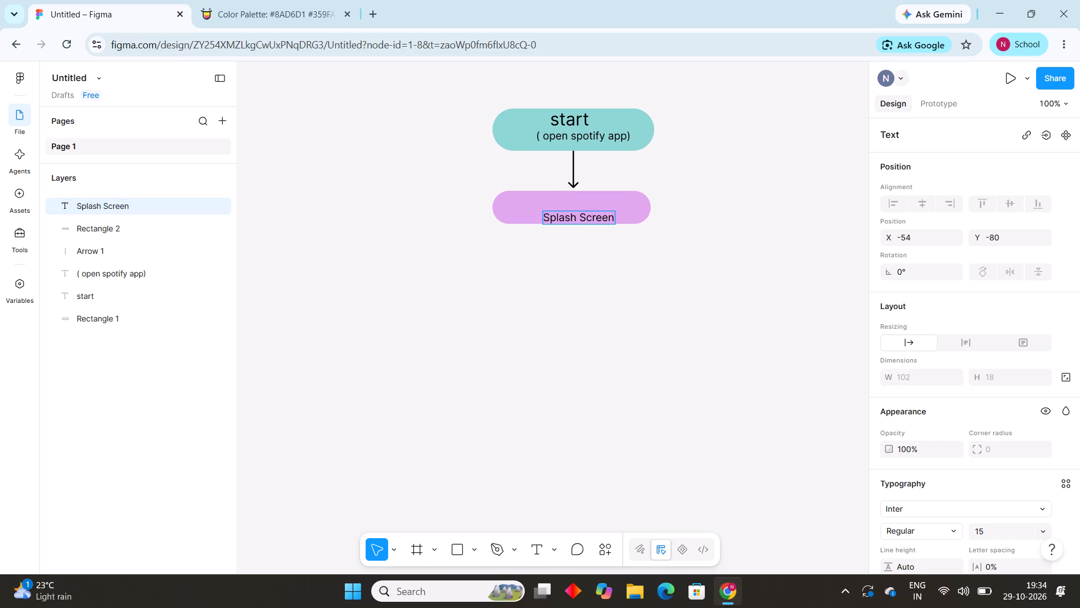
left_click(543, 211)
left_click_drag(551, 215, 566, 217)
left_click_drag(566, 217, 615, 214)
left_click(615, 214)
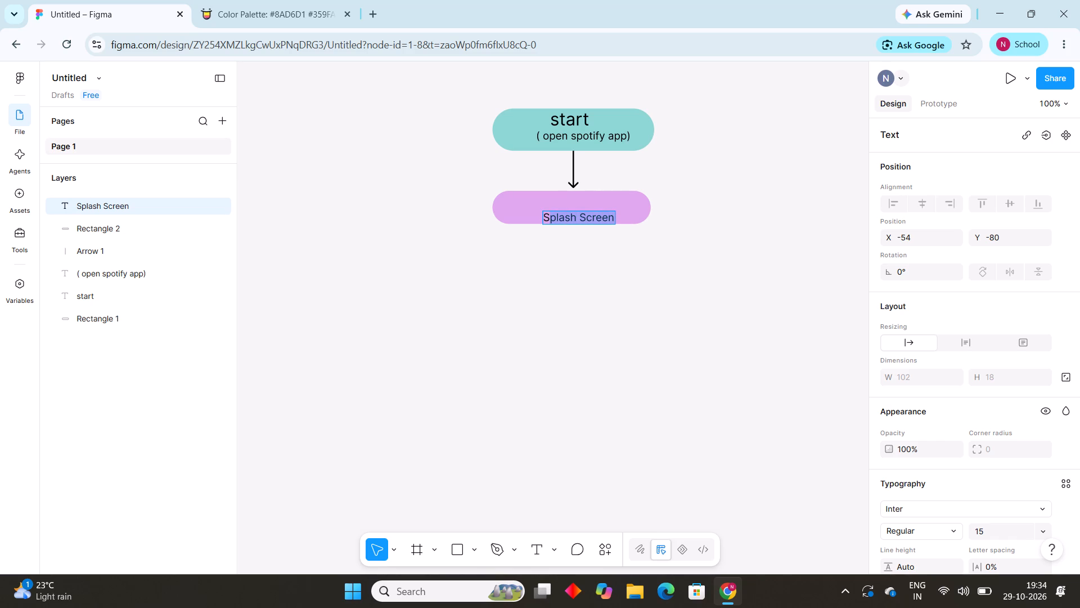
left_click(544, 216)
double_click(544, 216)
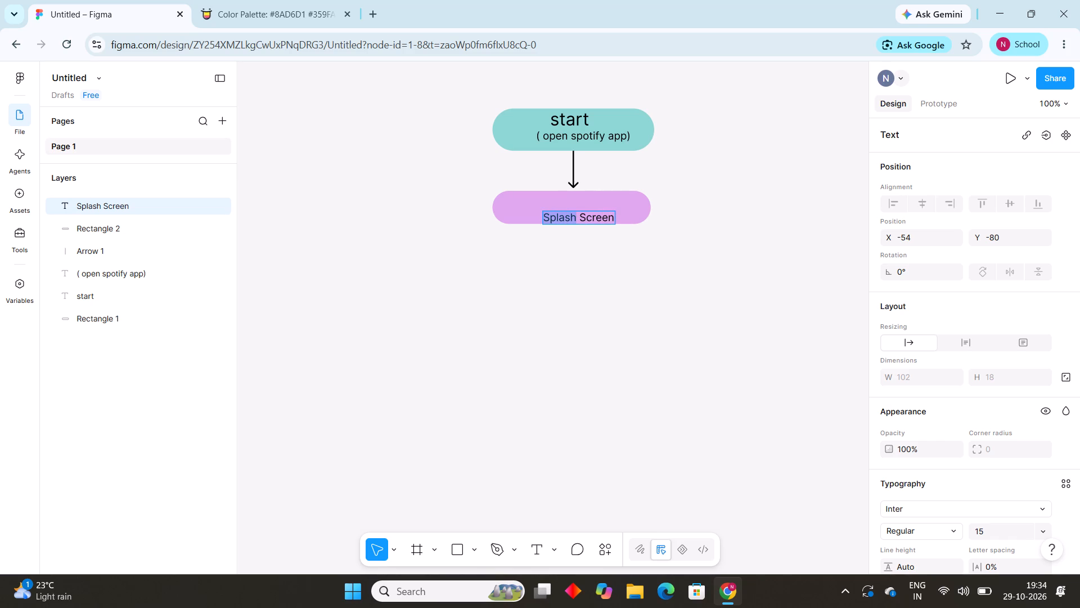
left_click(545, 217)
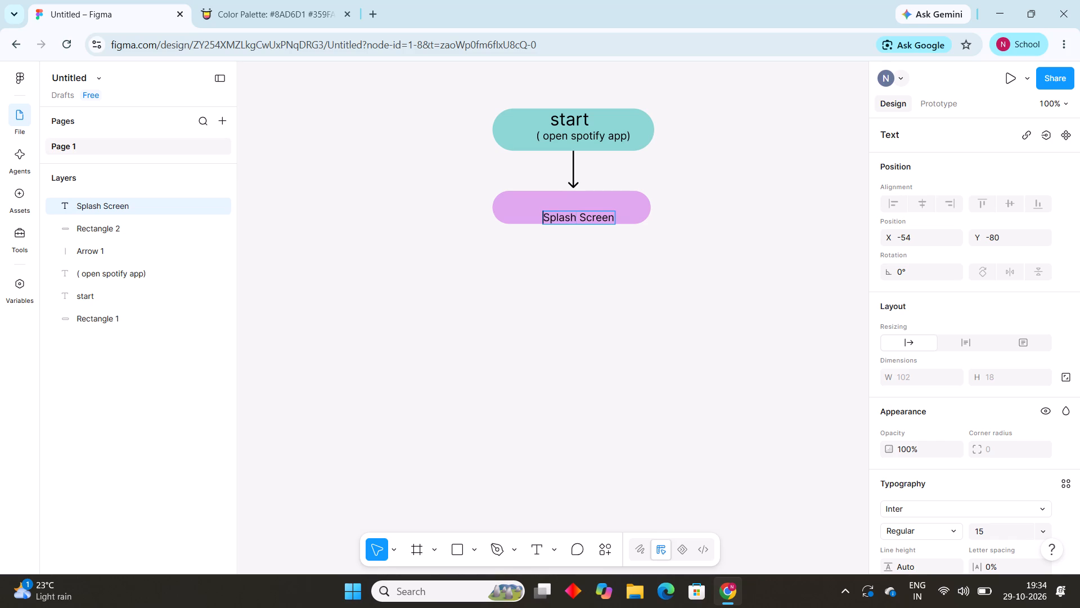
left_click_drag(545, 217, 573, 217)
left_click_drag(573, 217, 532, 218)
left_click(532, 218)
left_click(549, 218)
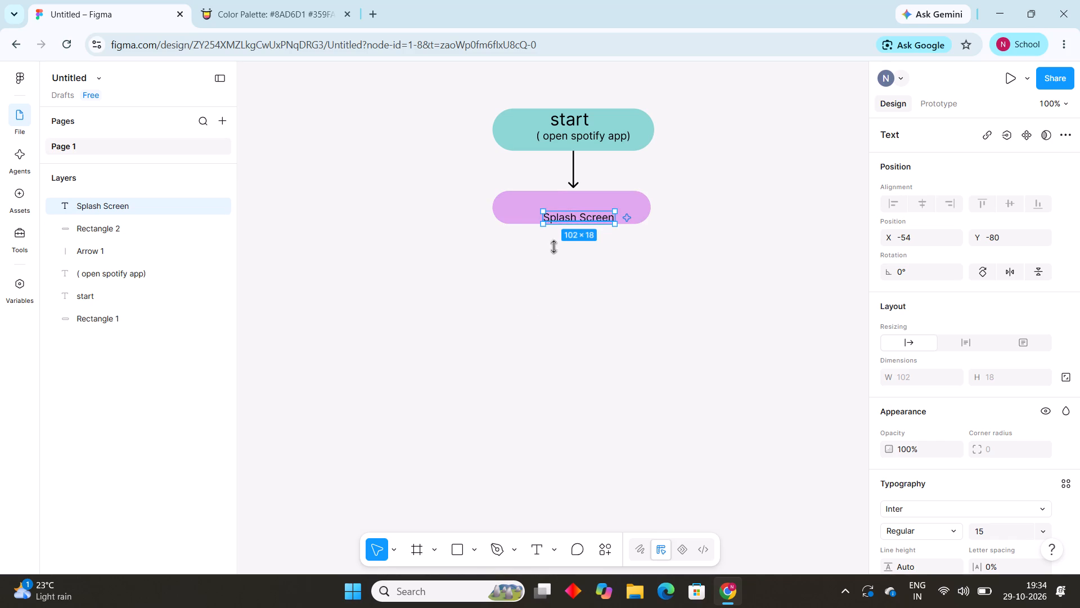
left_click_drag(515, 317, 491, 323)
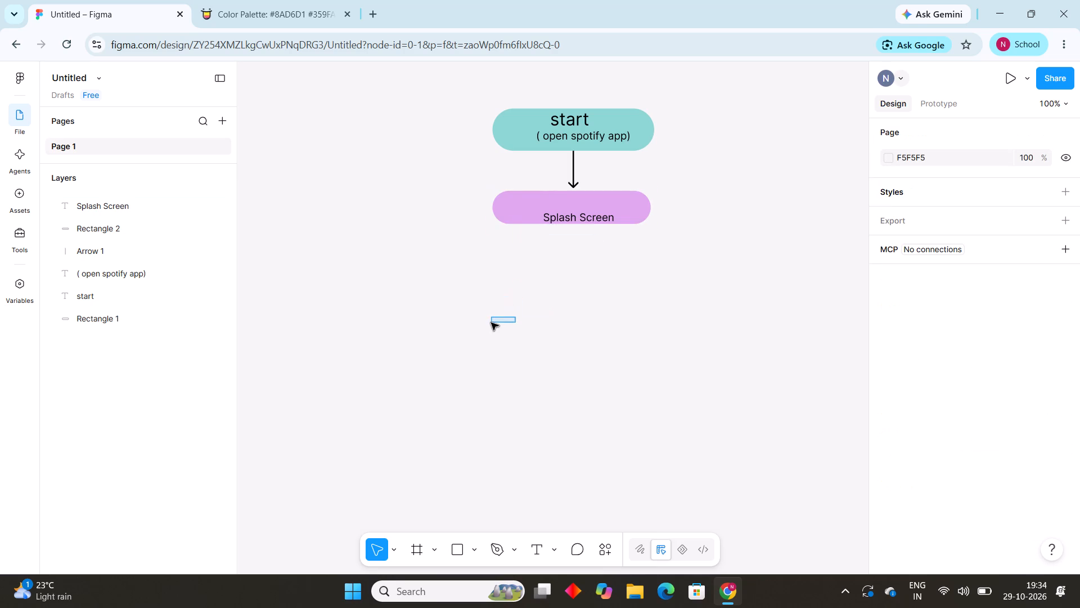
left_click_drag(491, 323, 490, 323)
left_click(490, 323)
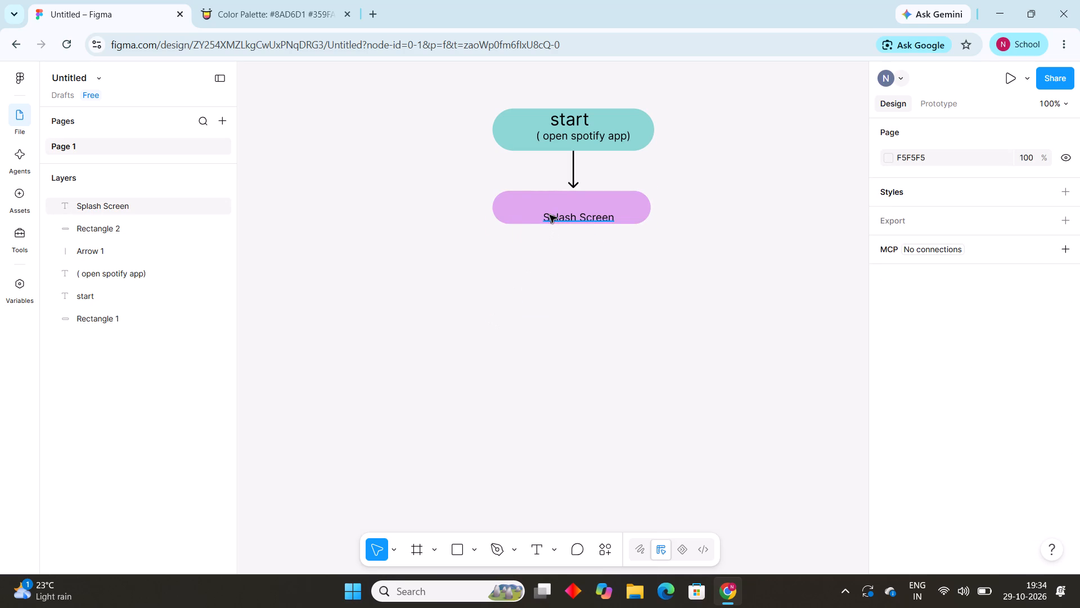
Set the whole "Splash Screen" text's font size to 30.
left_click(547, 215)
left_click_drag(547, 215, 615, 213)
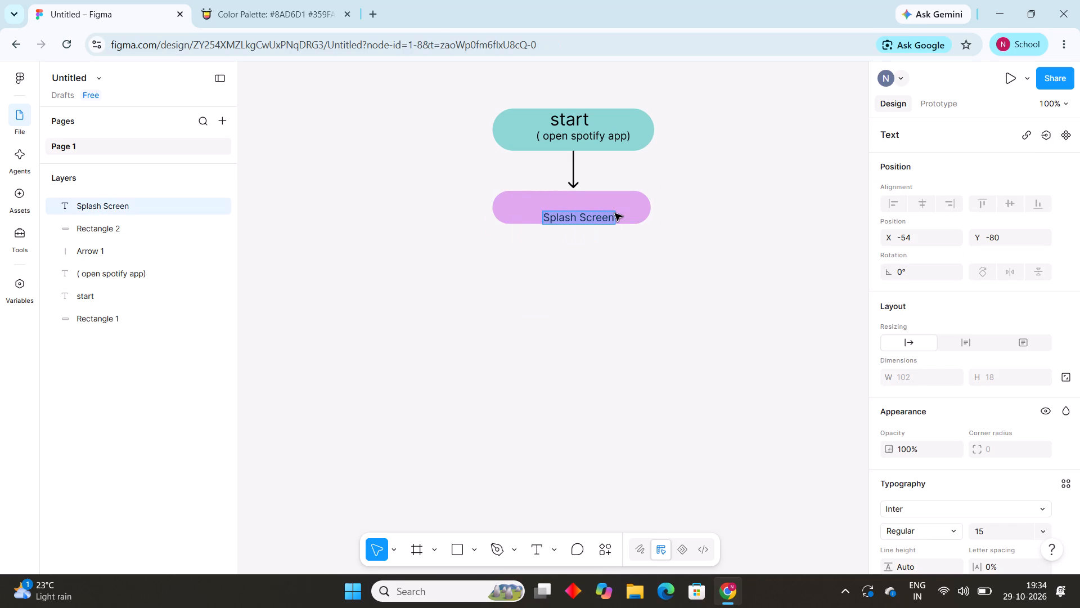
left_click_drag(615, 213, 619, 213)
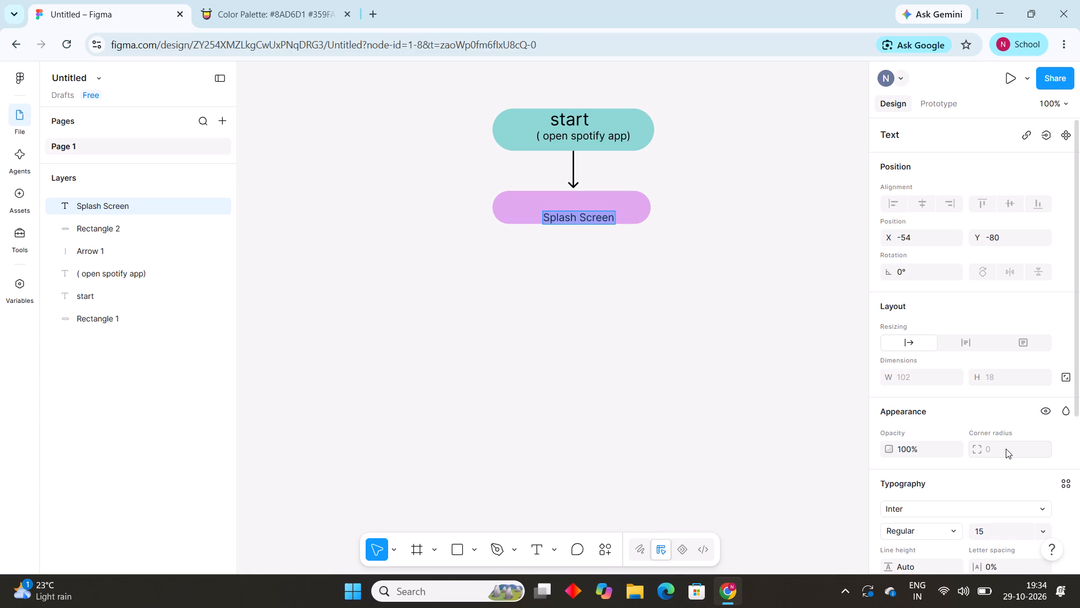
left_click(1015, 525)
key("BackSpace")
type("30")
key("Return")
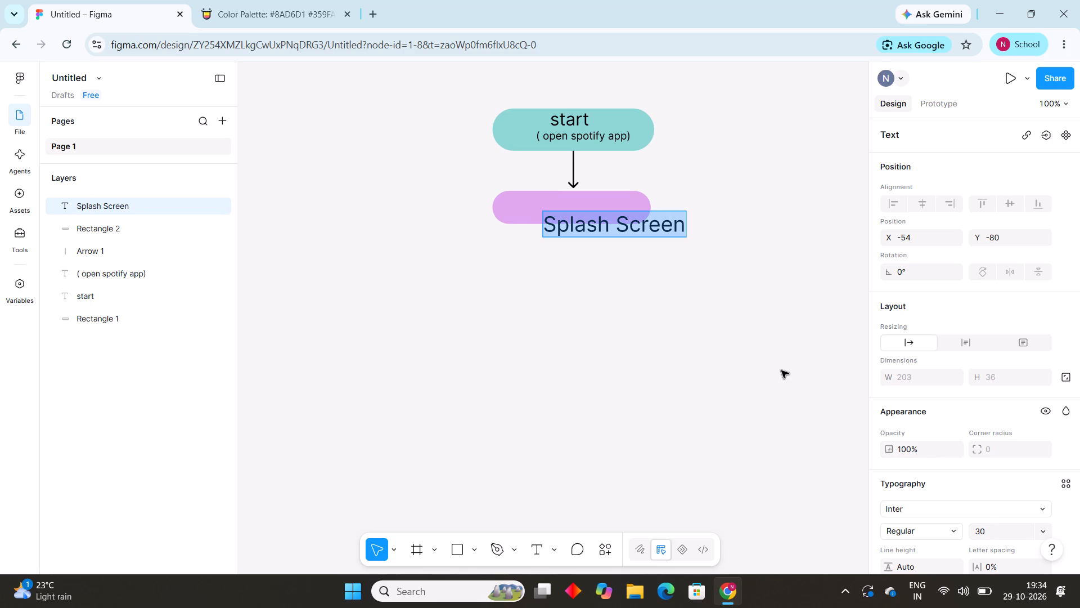
Rotate the "Splash Screen" text box to about -6°.
left_click(647, 227)
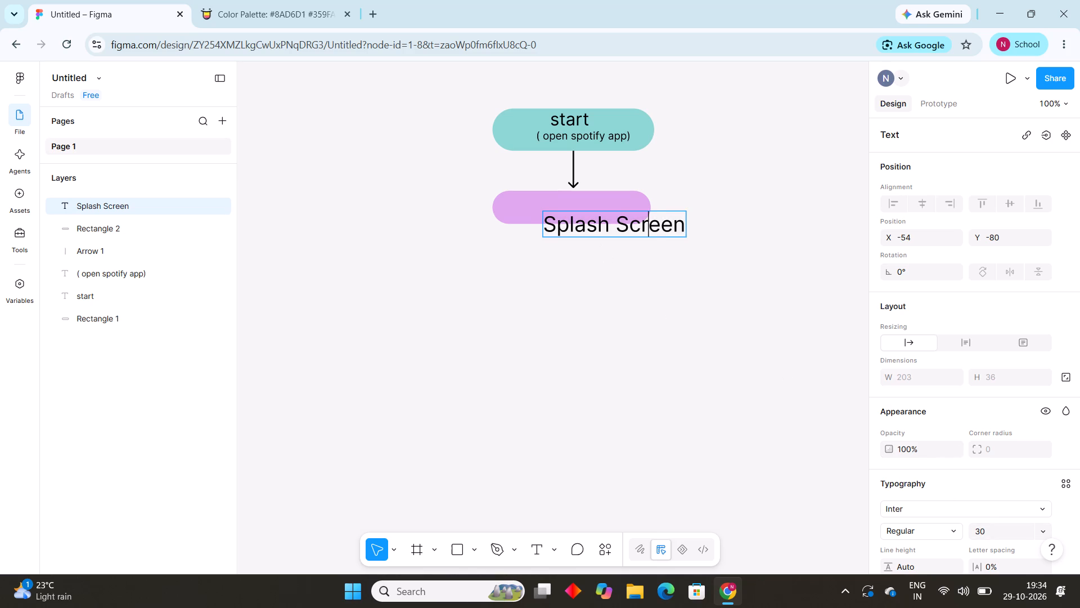
left_click(682, 229)
left_click_drag(682, 229, 661, 226)
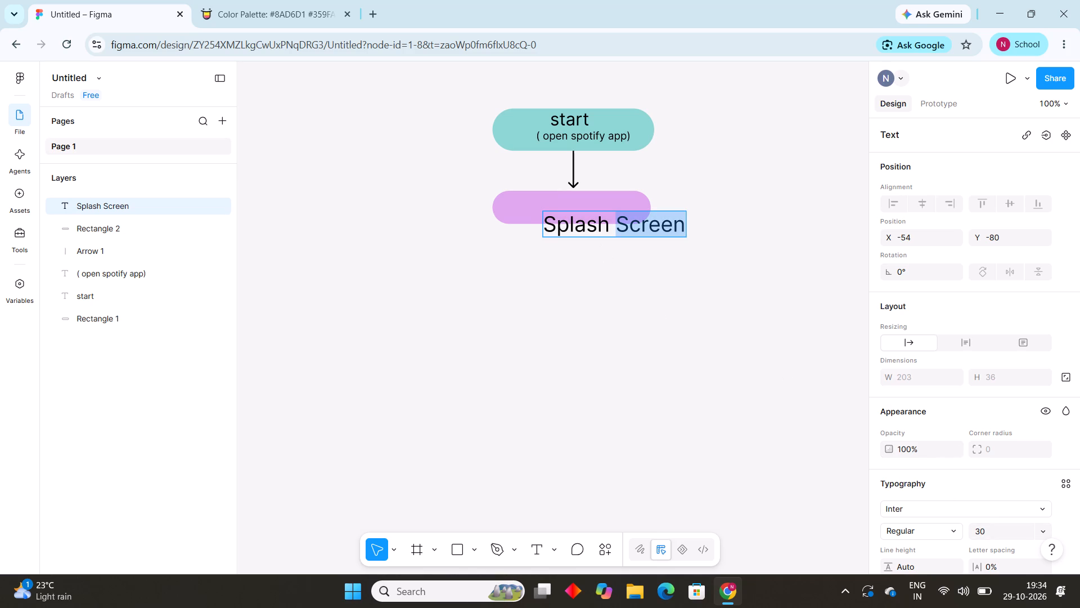
left_click_drag(661, 226, 674, 314)
left_click_drag(674, 314, 688, 240)
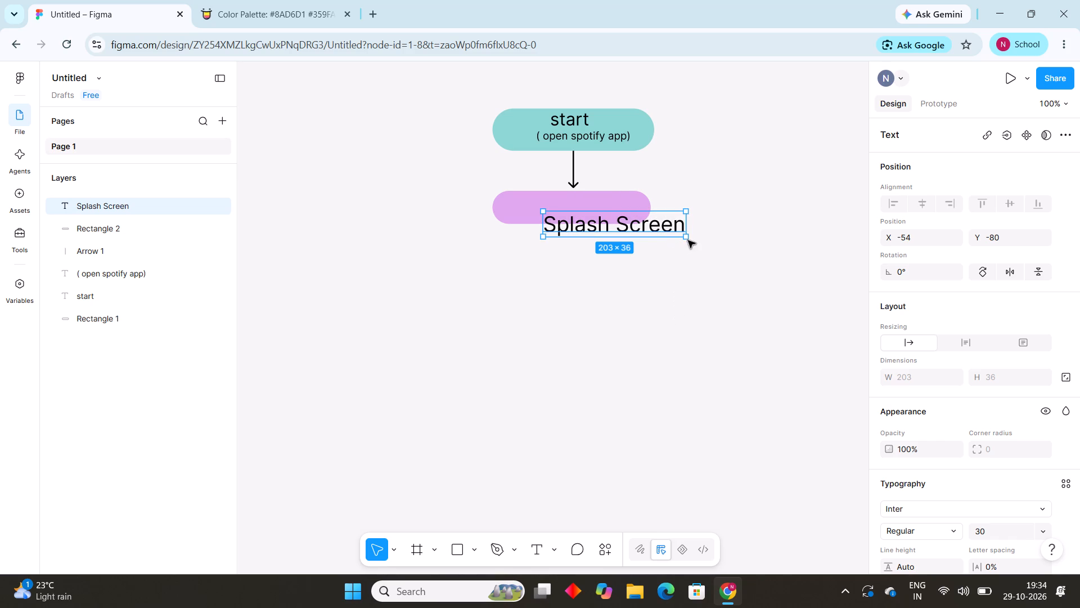
left_click_drag(688, 240, 685, 235)
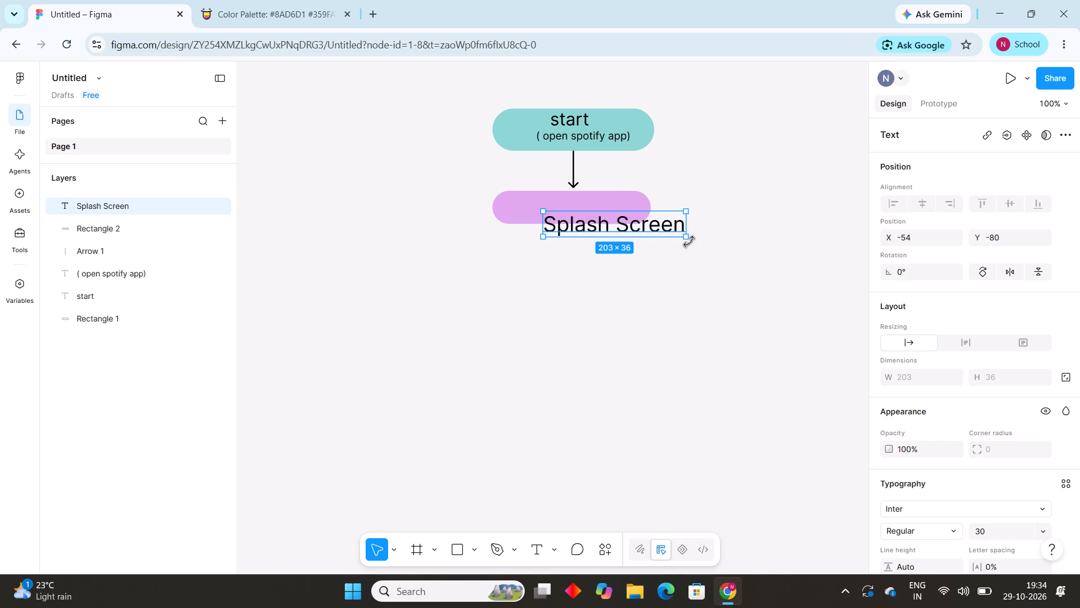
left_click_drag(689, 242, 685, 248)
left_click(685, 248)
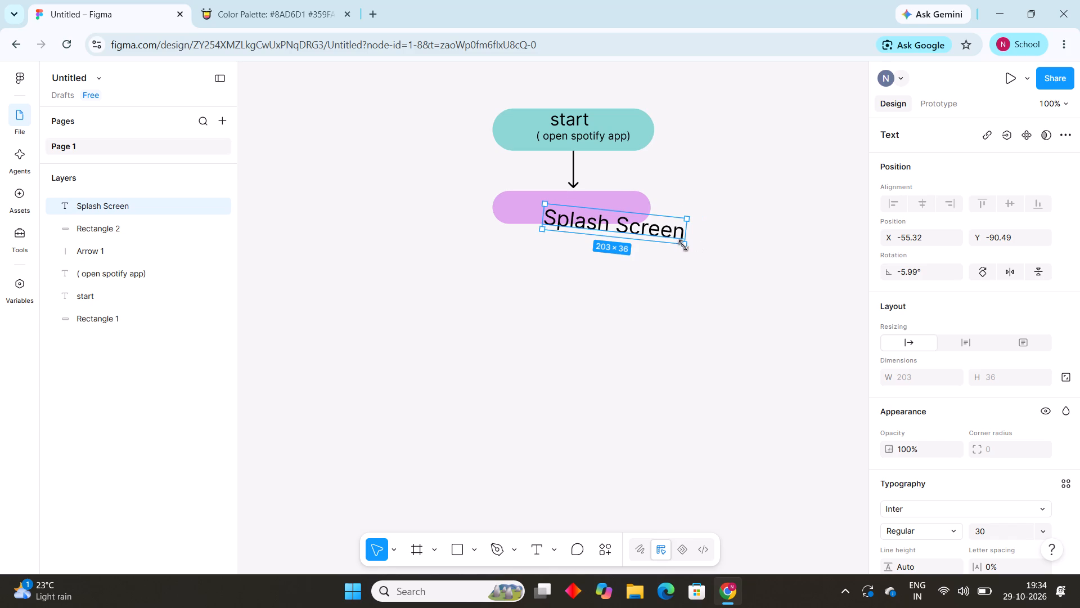
Shrink the tilted "Splash Screen" text box to about 188 × 30 and deselect it.
left_click_drag(688, 248, 679, 244)
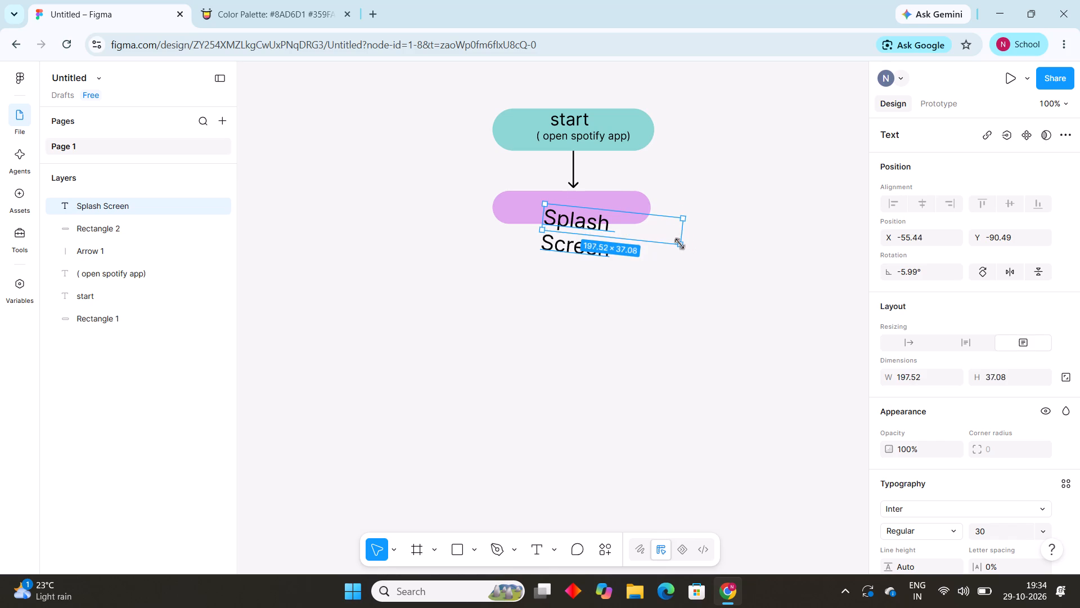
left_click_drag(679, 244, 673, 239)
left_click(673, 239)
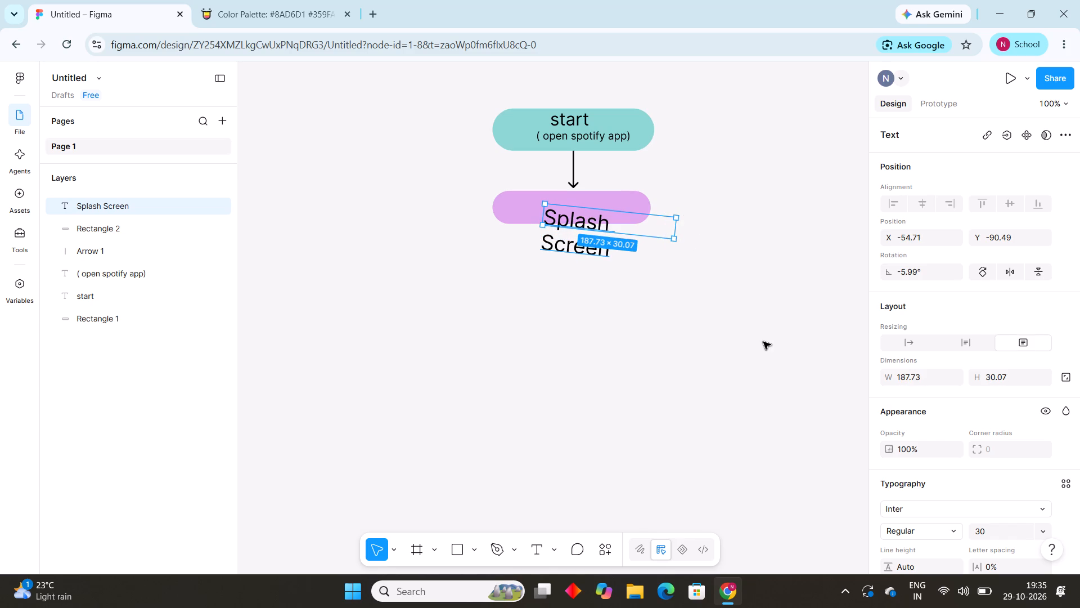
left_click(590, 316)
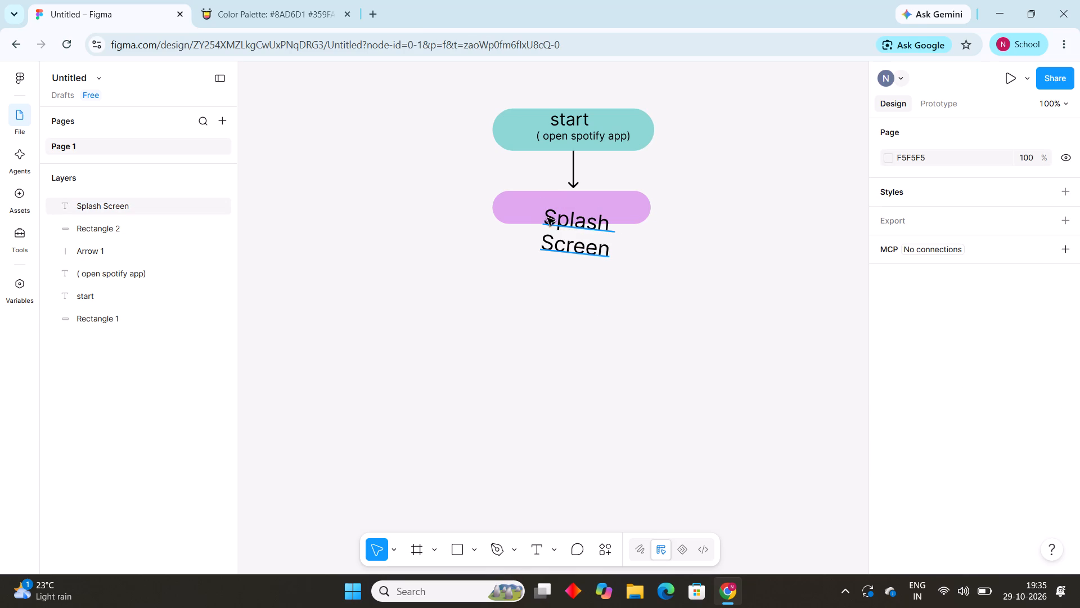
Set the whole "Splash Screen" text's font size to 25.
left_click(547, 214)
left_click_drag(547, 214, 595, 258)
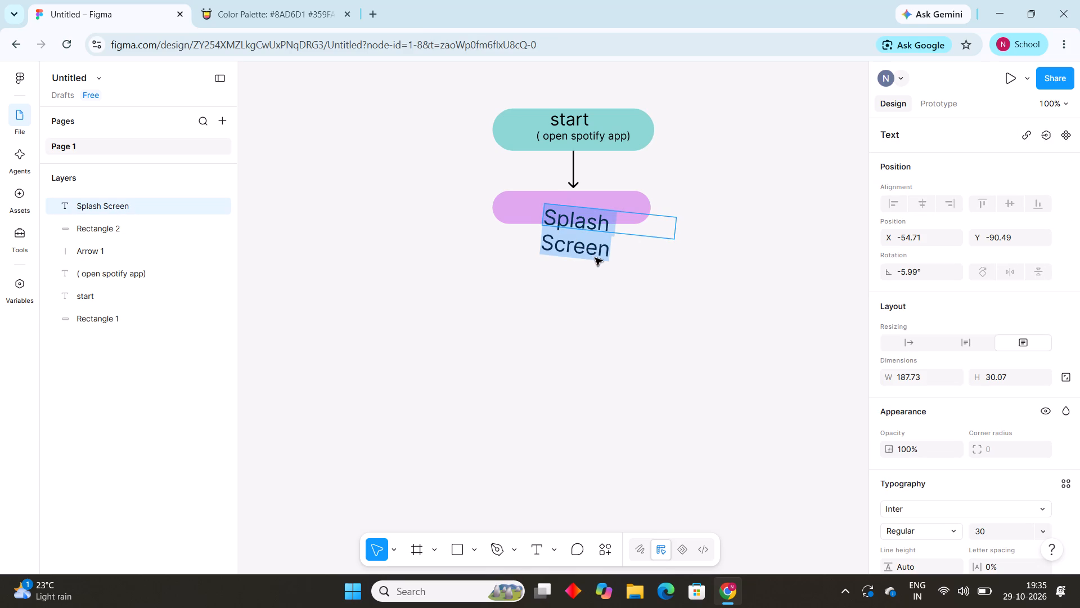
left_click(997, 527)
key("BackSpace")
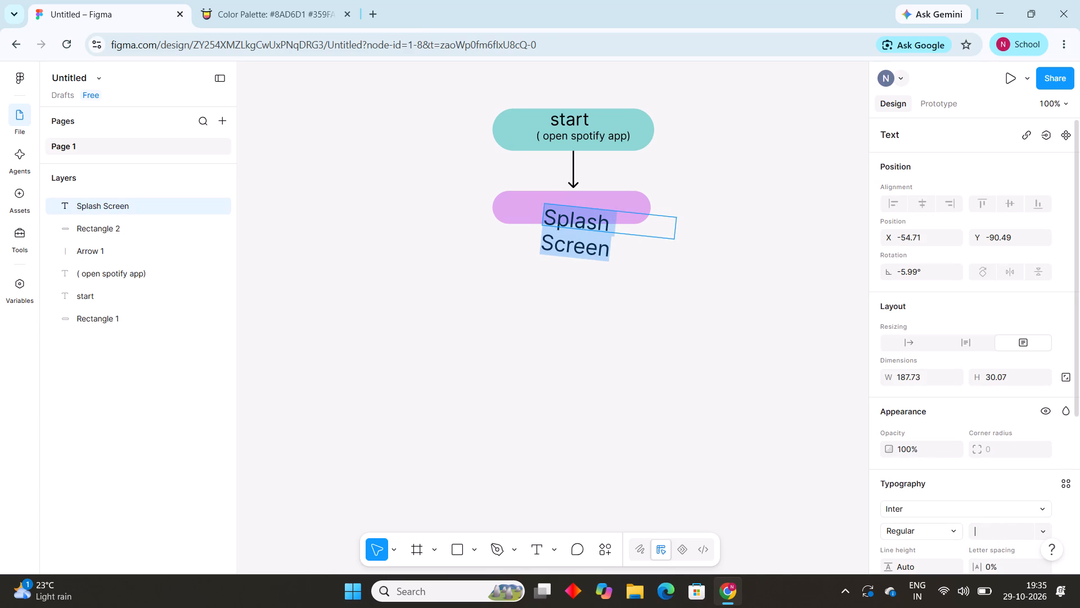
type("25")
key("Return")
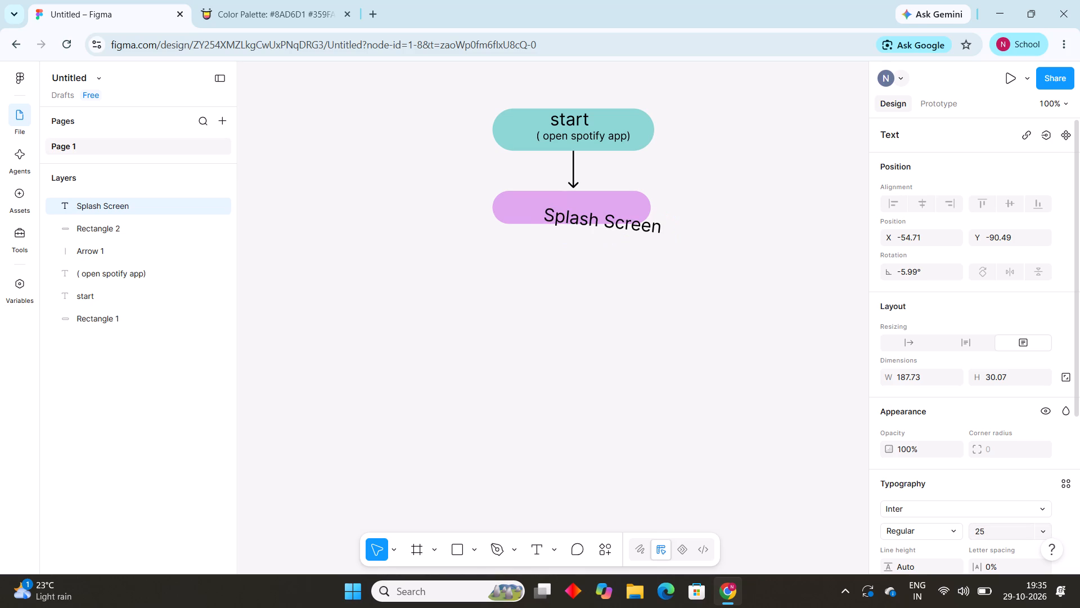
Resize the tilted "Splash Screen" text box to about 194 × 28 and move it onto the purple pill.
left_click(660, 228)
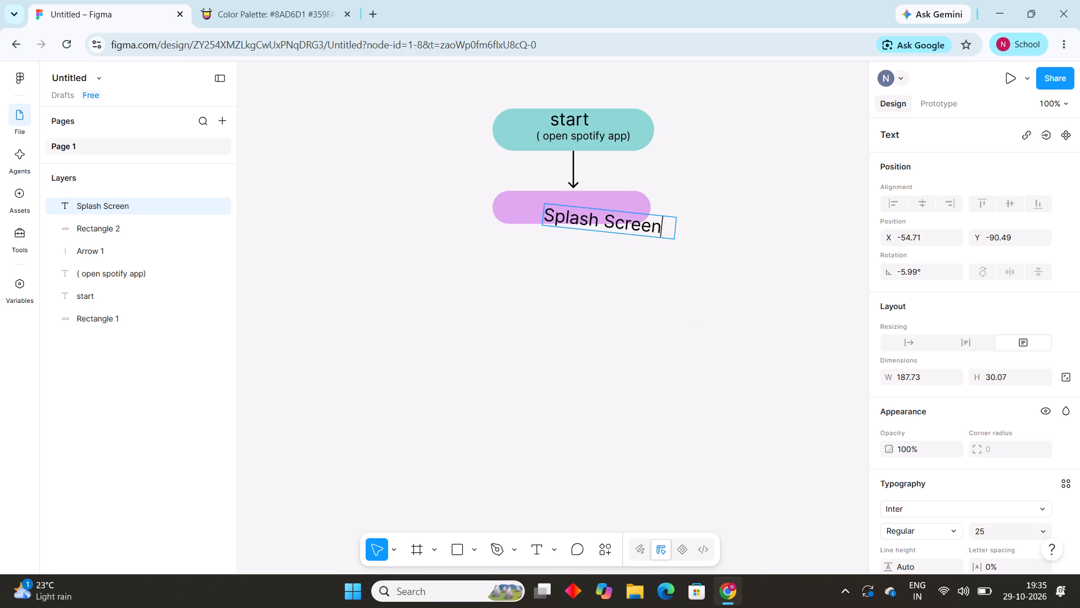
left_click(674, 240)
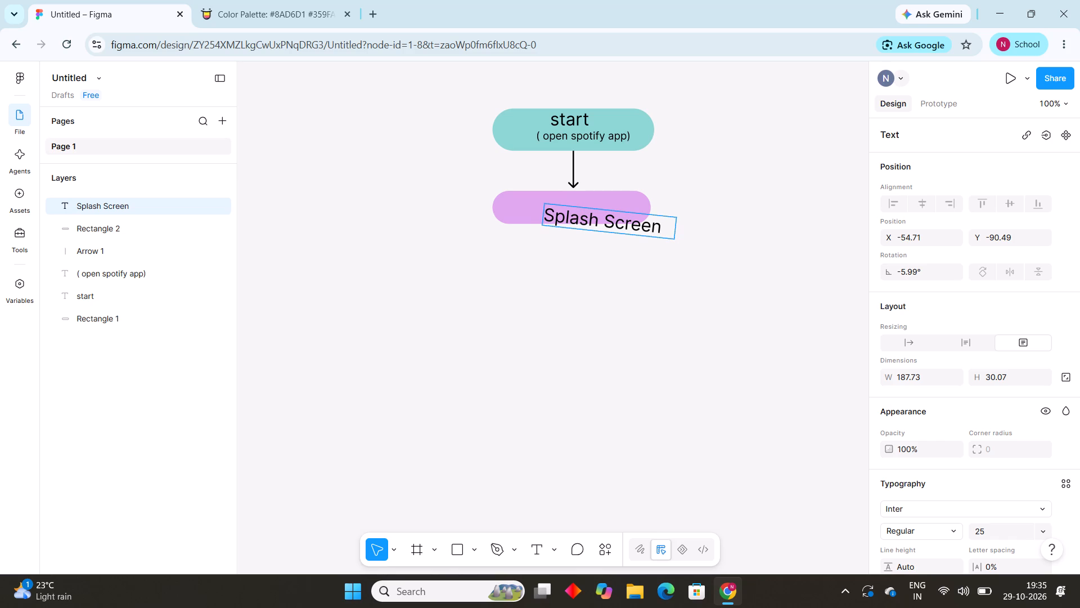
left_click(673, 241)
double_click(673, 241)
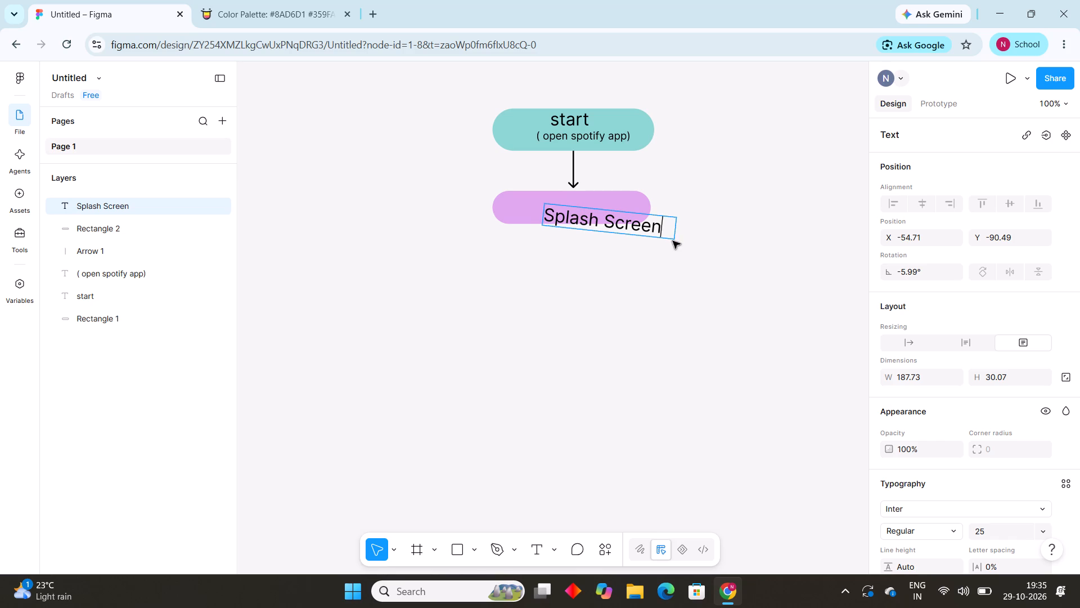
left_click(674, 239)
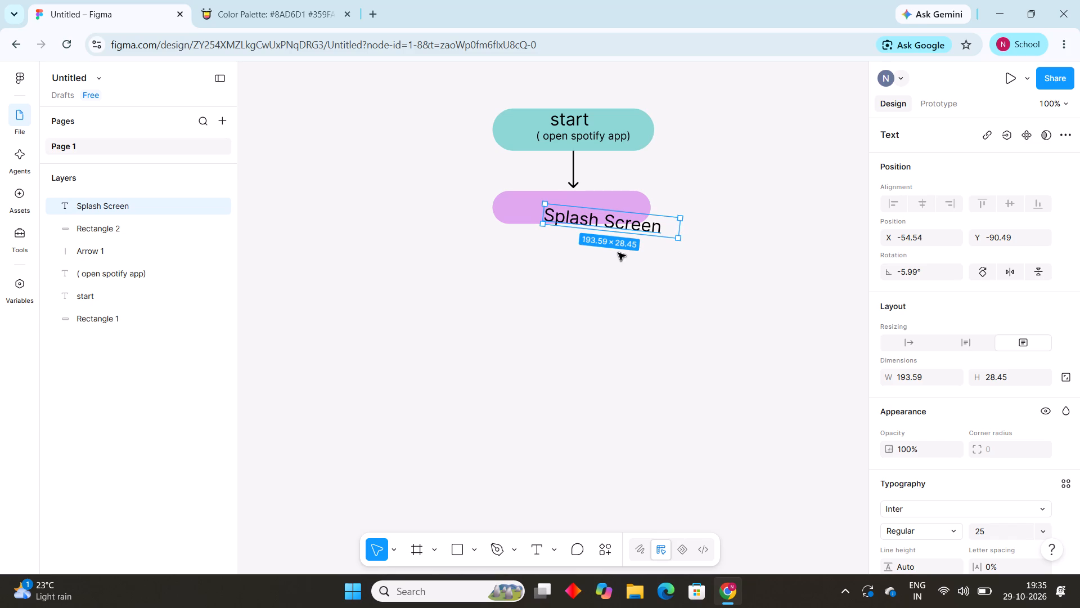
left_click_drag(604, 224, 581, 213)
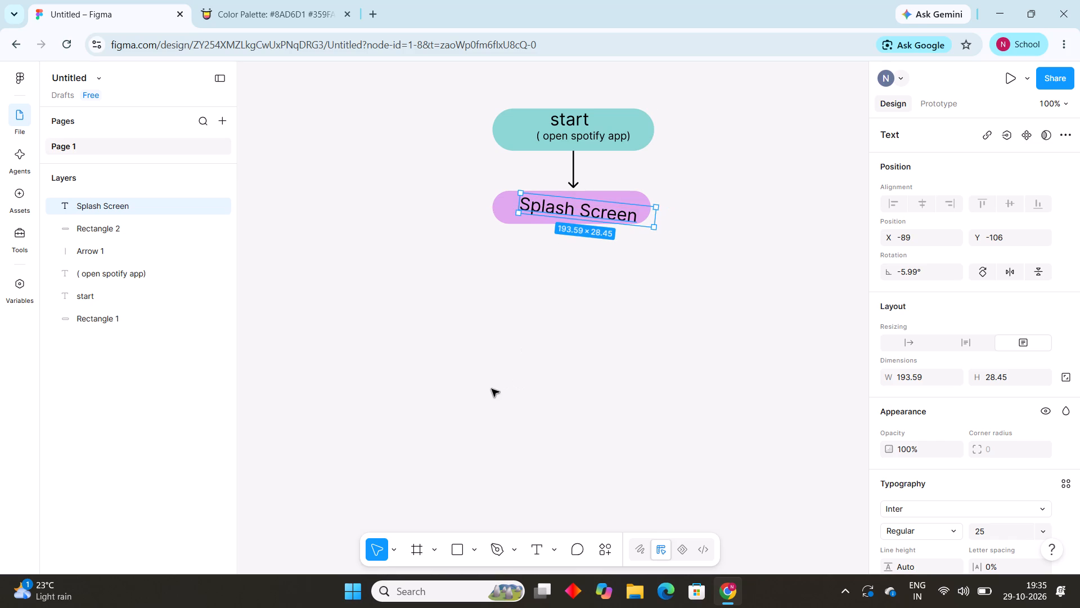
Search the asset libraries for "start", "home" and "music" to look for a suitable icon.
key("shift+i")
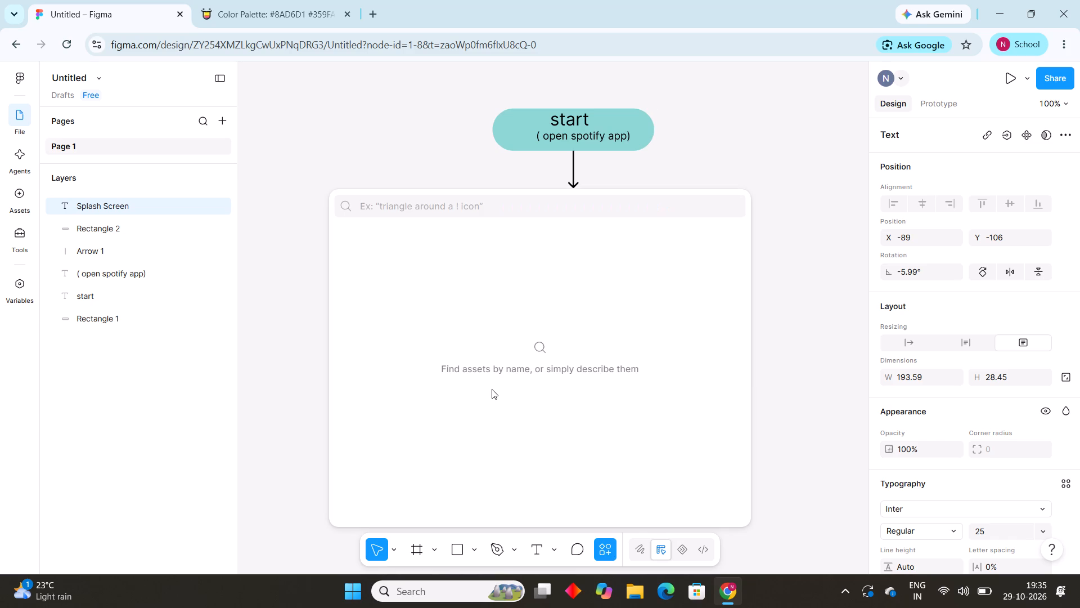
left_click(408, 207)
type("start")
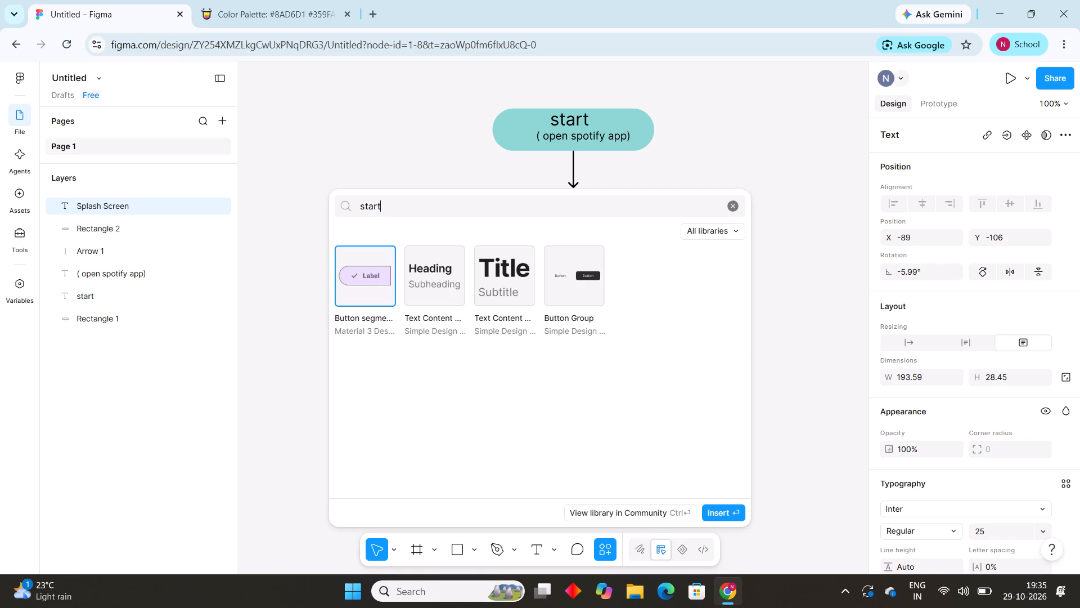
key("BackSpace")
key("BackSpace")
key("BackSpace")
key("BackSpace")
key("BackSpace")
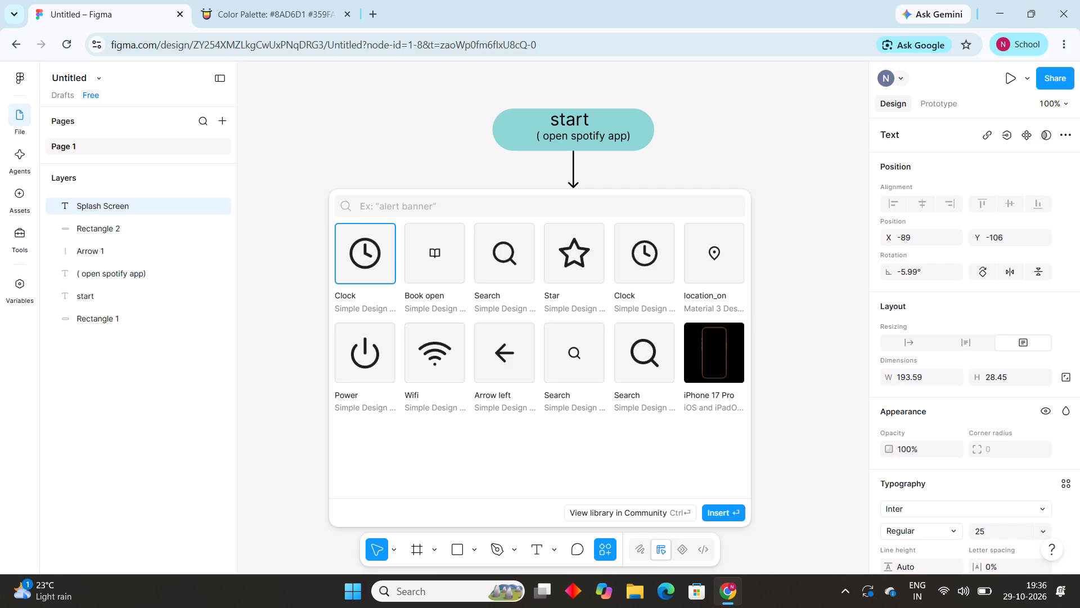
type("home")
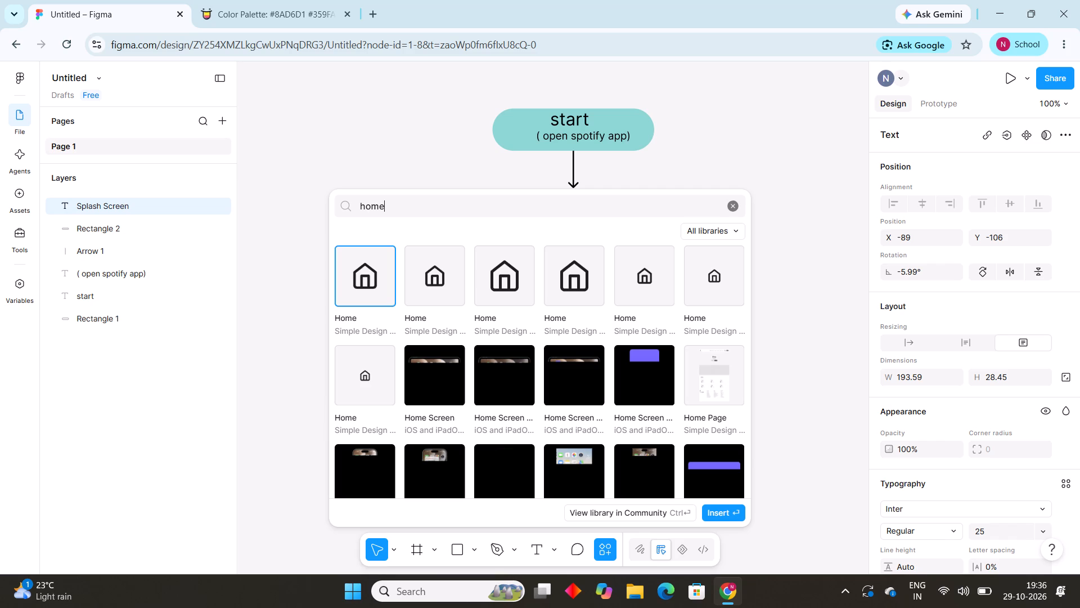
key("BackSpace")
key("BackSpace")
key("BackSpace")
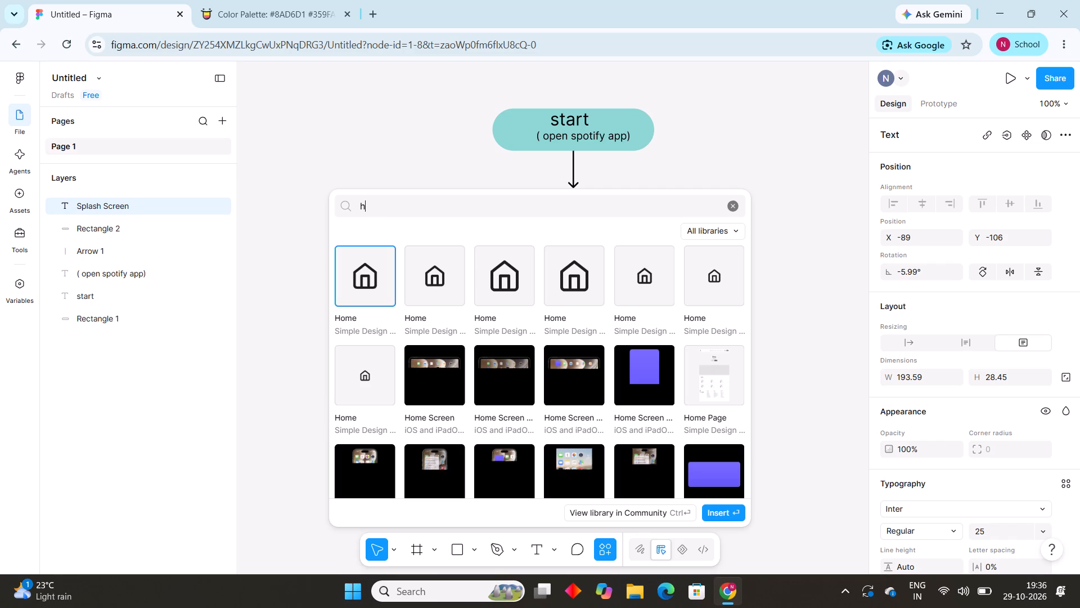
key("BackSpace")
type("music")
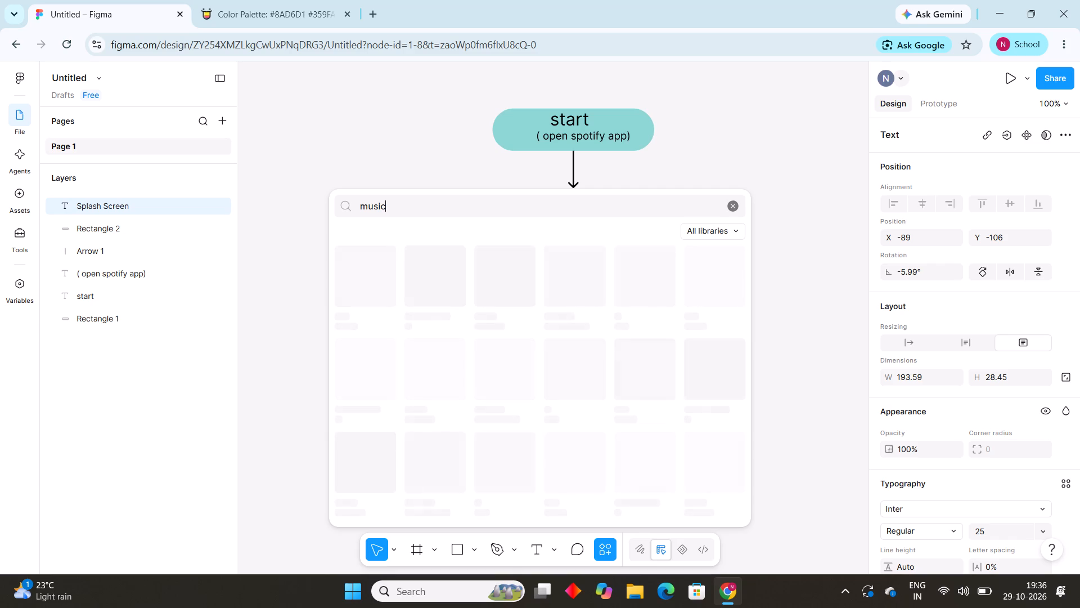
key("BackSpace")
key("BackSpace")
key("BackSpace")
key("BackSpace")
key("BackSpace")
Search the asset libraries for "play" and insert the large Play circle icon from the Simple Design System.
type("play")
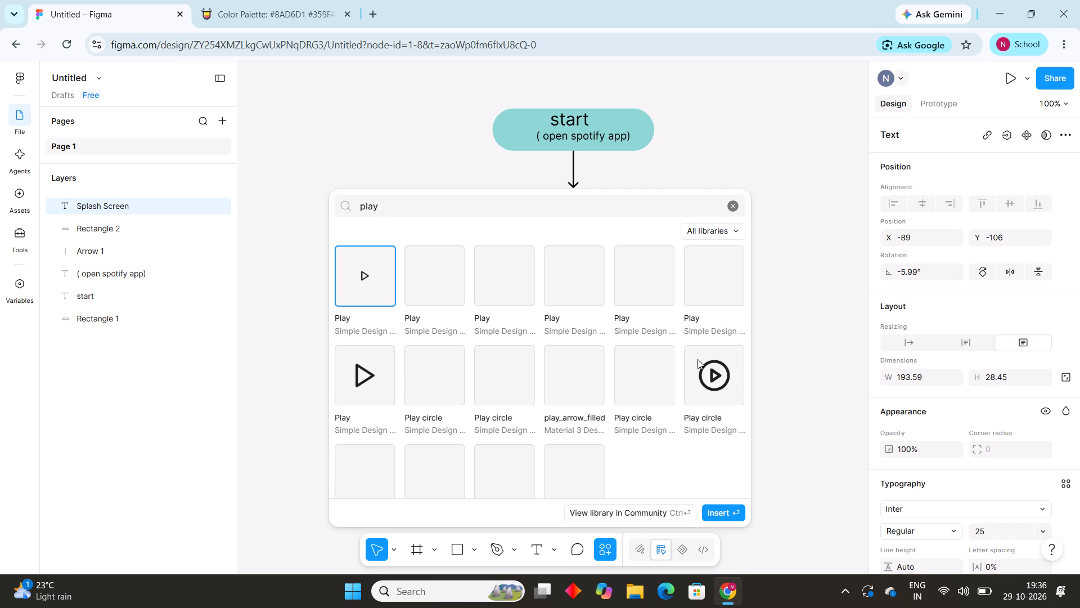
left_click(708, 374)
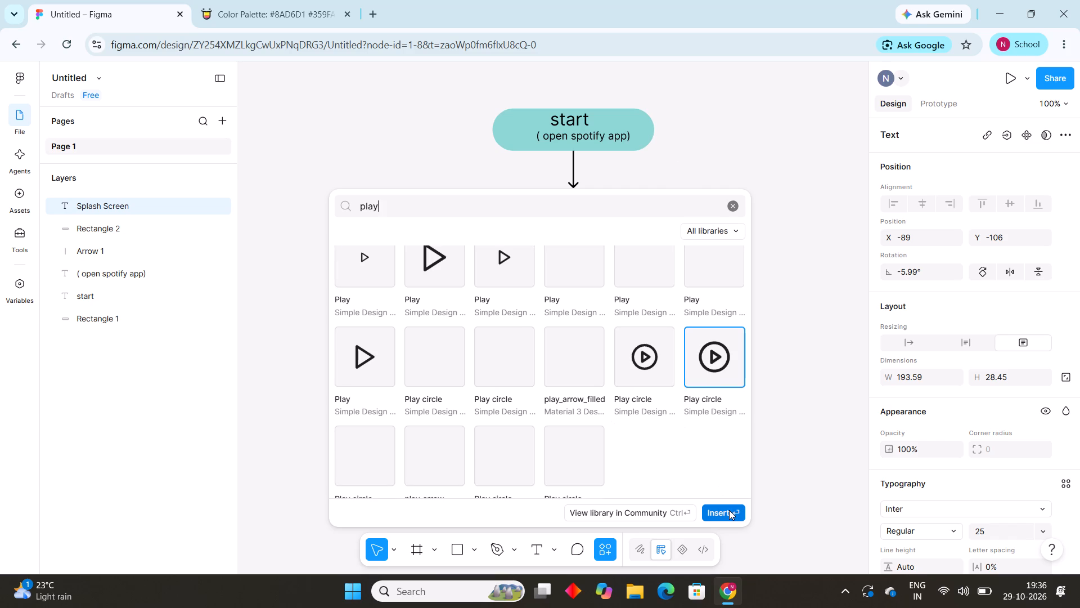
left_click(729, 510)
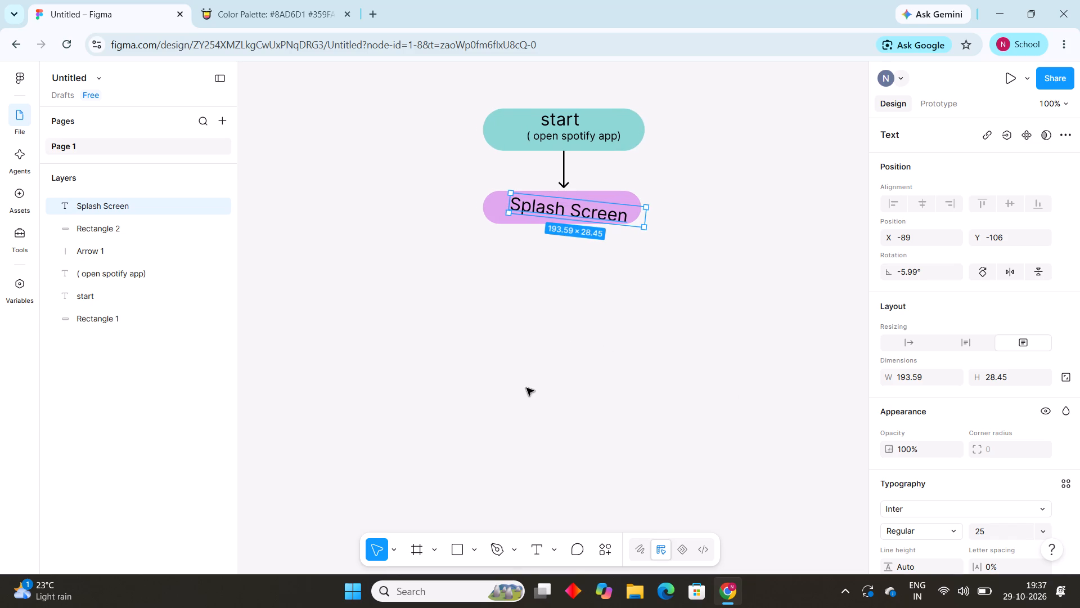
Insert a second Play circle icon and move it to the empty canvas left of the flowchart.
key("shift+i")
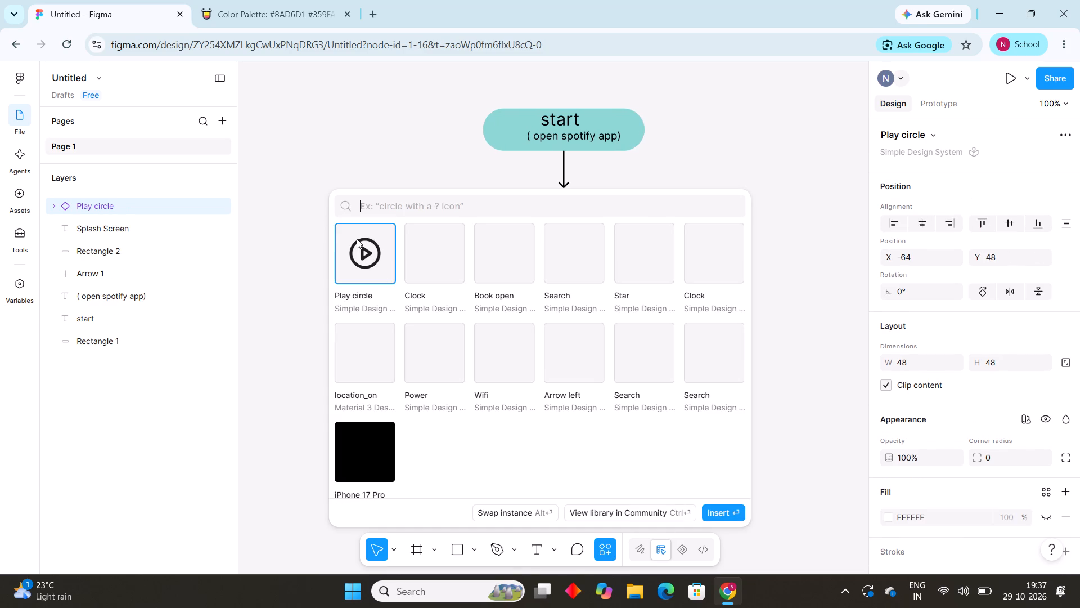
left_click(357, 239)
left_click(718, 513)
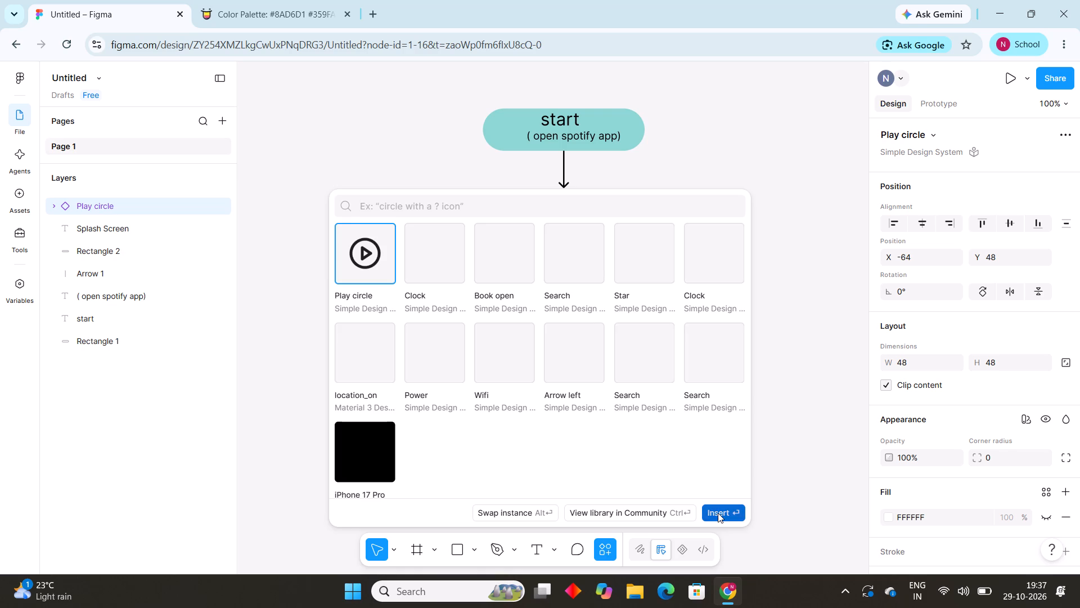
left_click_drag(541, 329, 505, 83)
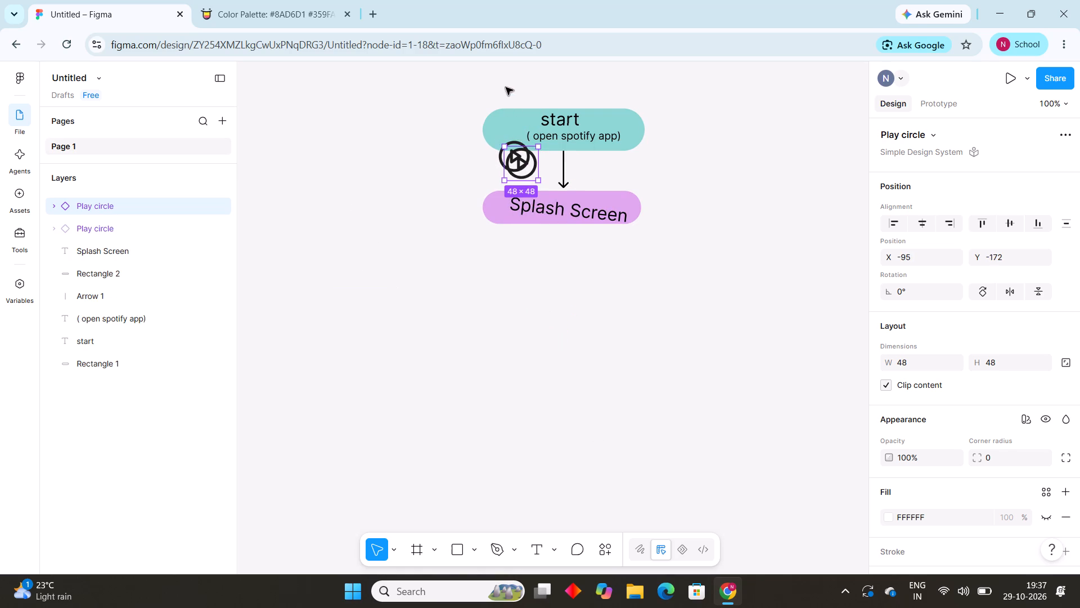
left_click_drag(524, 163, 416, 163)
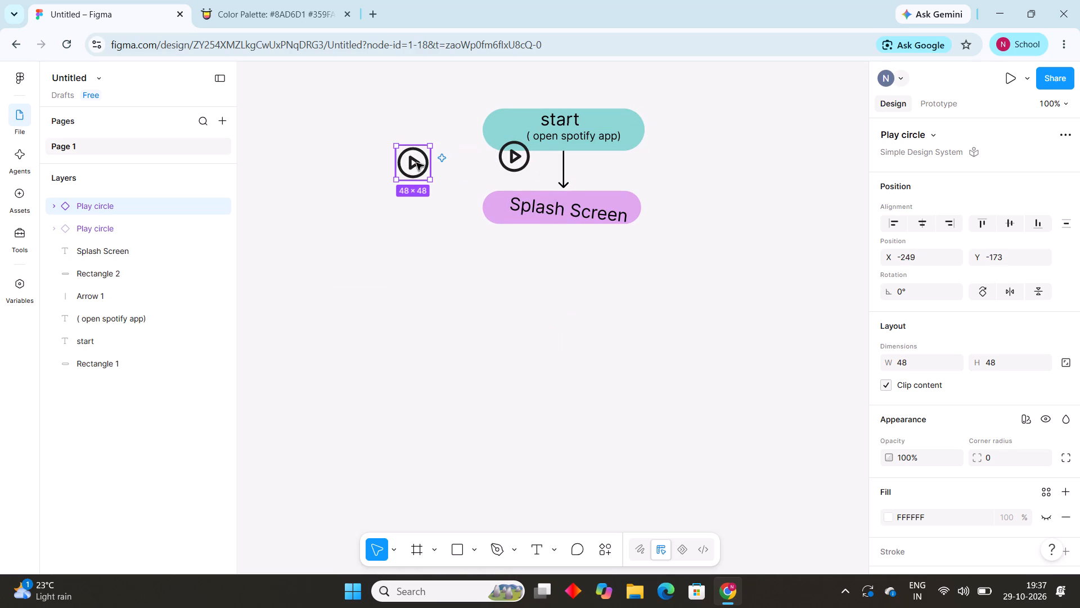
Place the first Play circle icon on the left end of the teal pill and shrink it to about 28 × 26.
left_click_drag(510, 150, 505, 125)
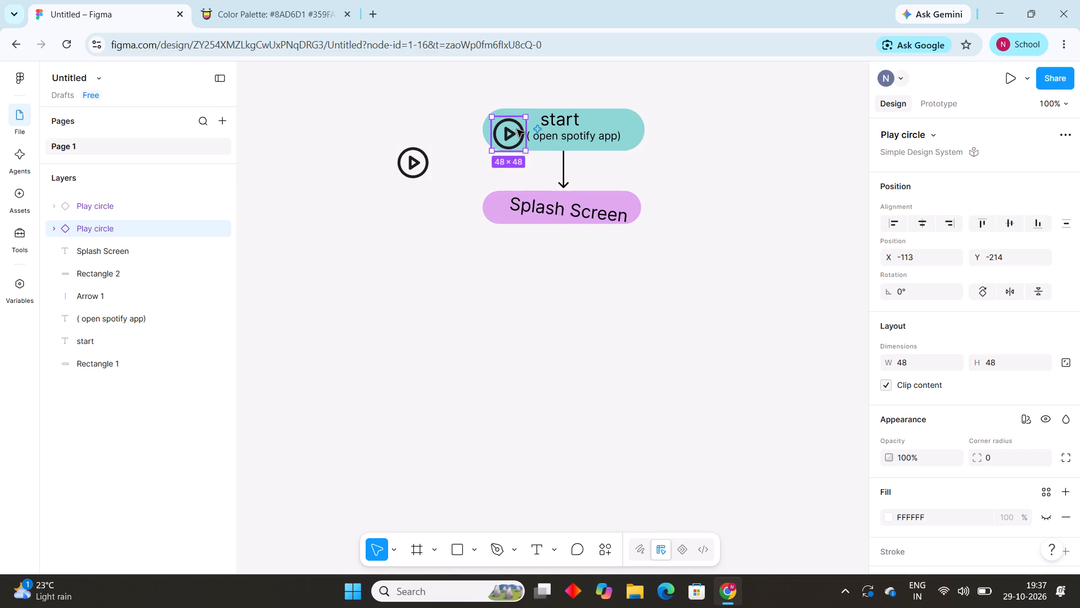
left_click_drag(524, 133, 517, 129)
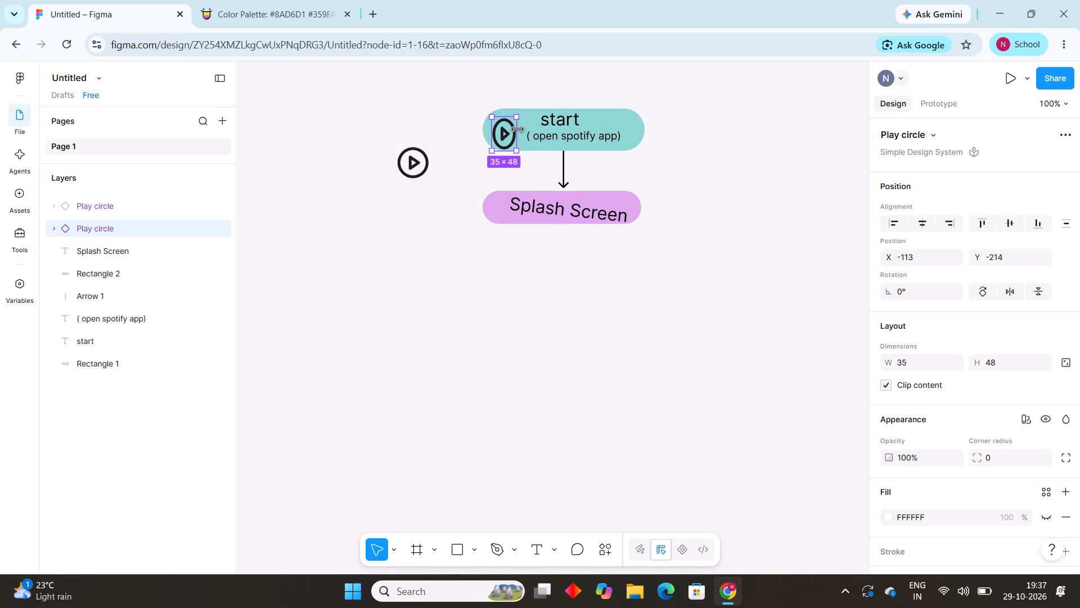
left_click_drag(517, 129, 519, 129)
left_click_drag(494, 133, 505, 133)
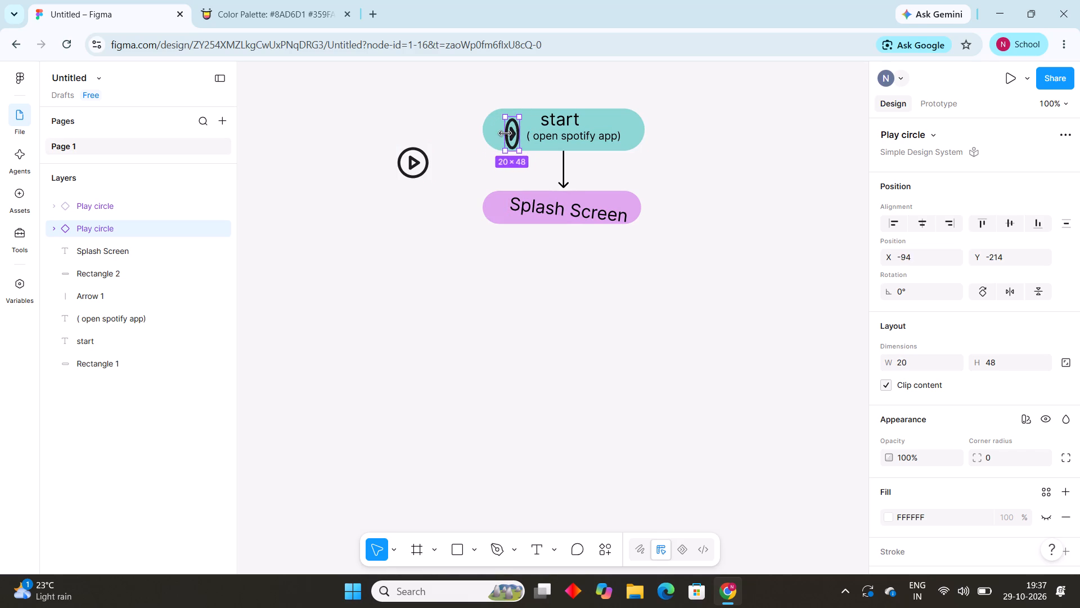
left_click_drag(505, 133, 499, 133)
left_click_drag(506, 149, 507, 135)
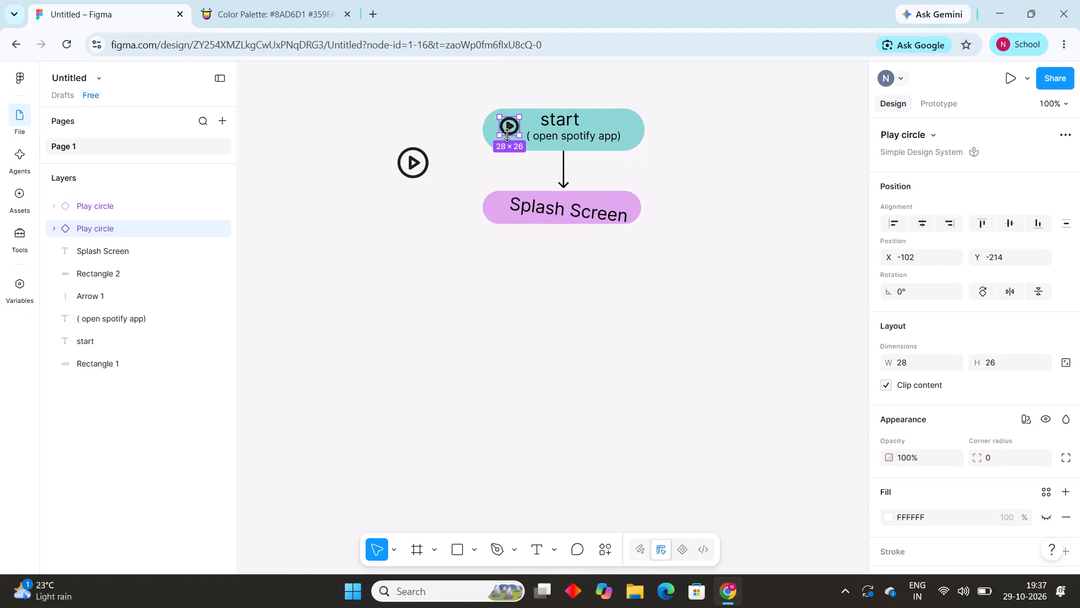
left_click(822, 178)
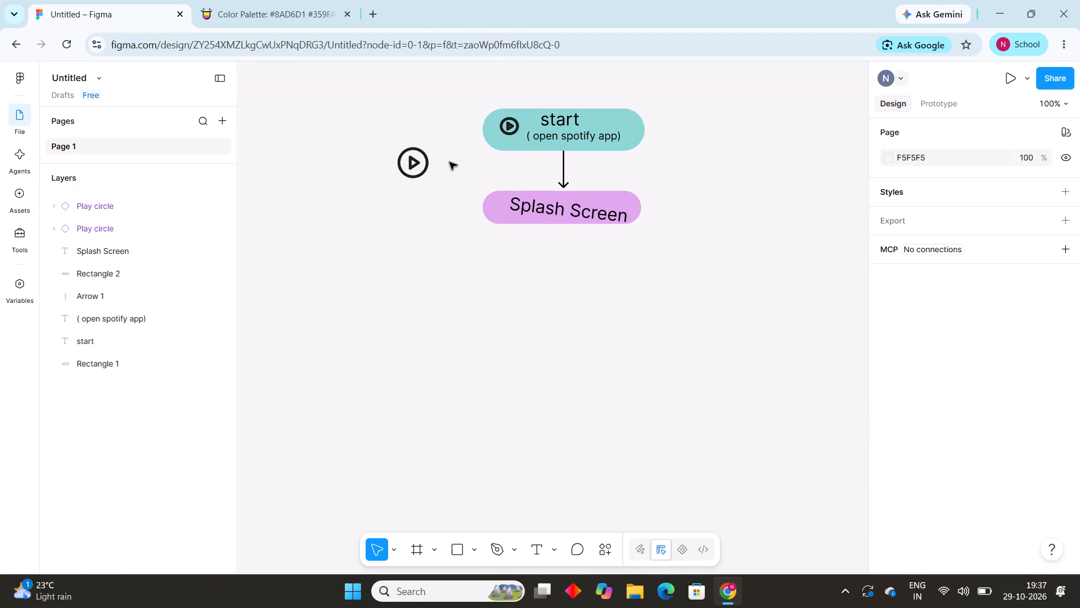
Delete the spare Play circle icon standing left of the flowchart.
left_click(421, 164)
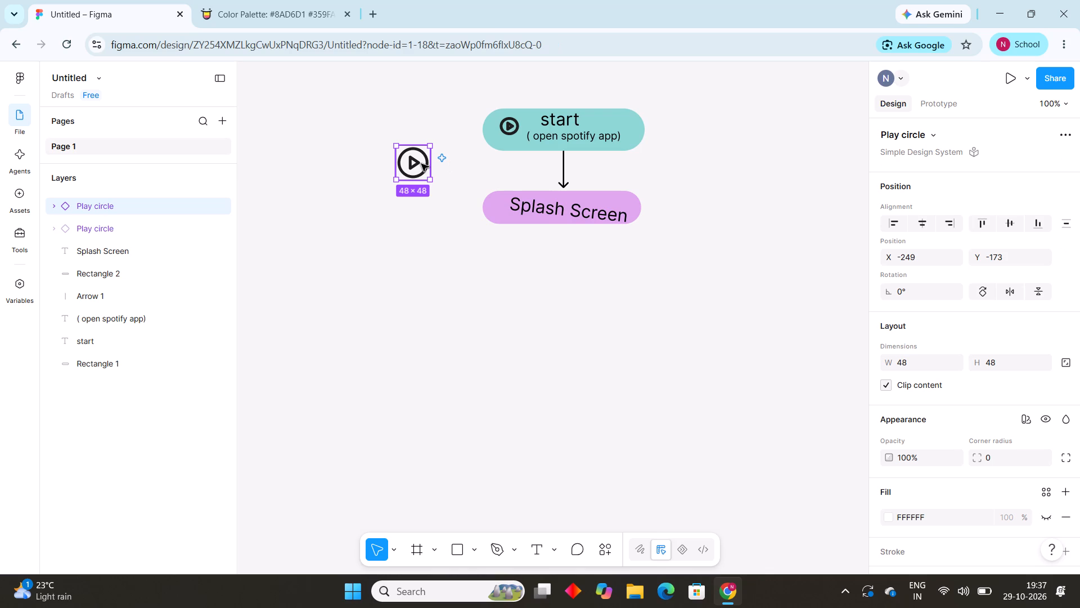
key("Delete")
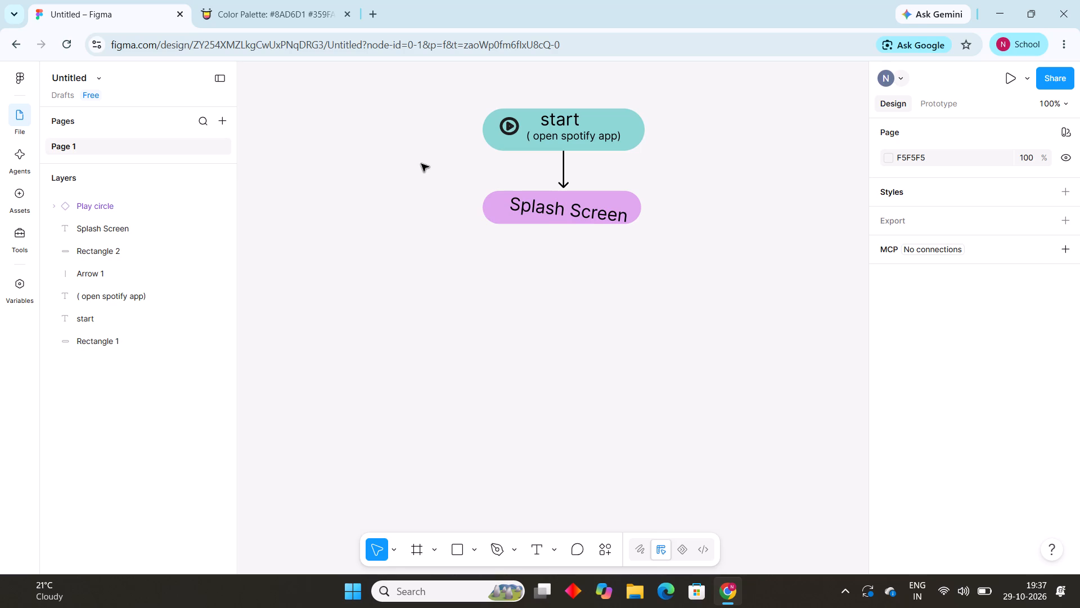
Rotate the "Splash Screen" text box nearly level, to about -0.8°.
left_click(619, 214)
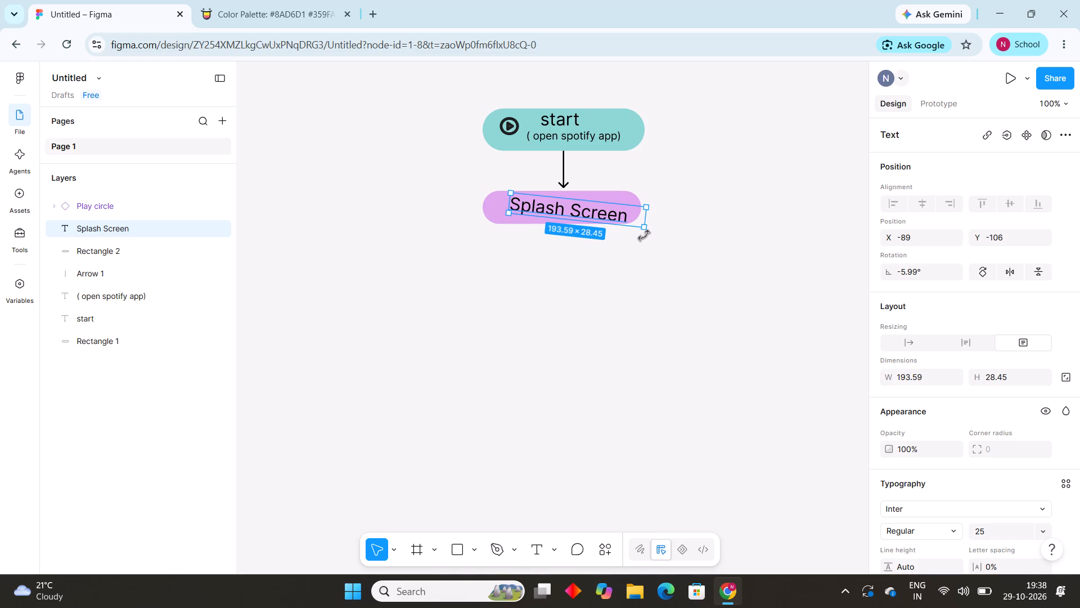
left_click_drag(647, 235, 650, 230)
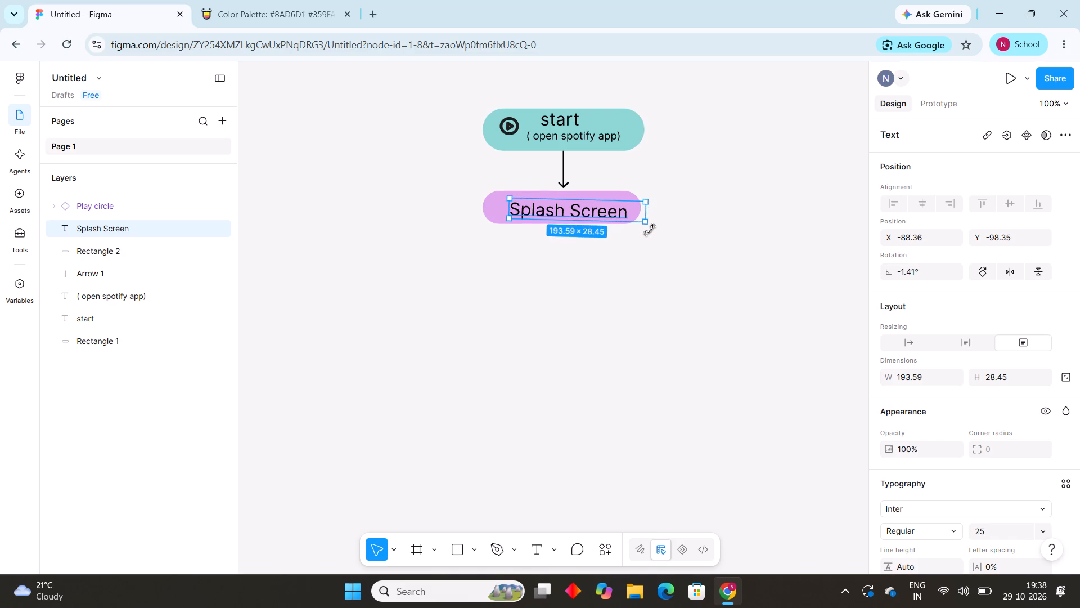
left_click_drag(650, 230, 650, 229)
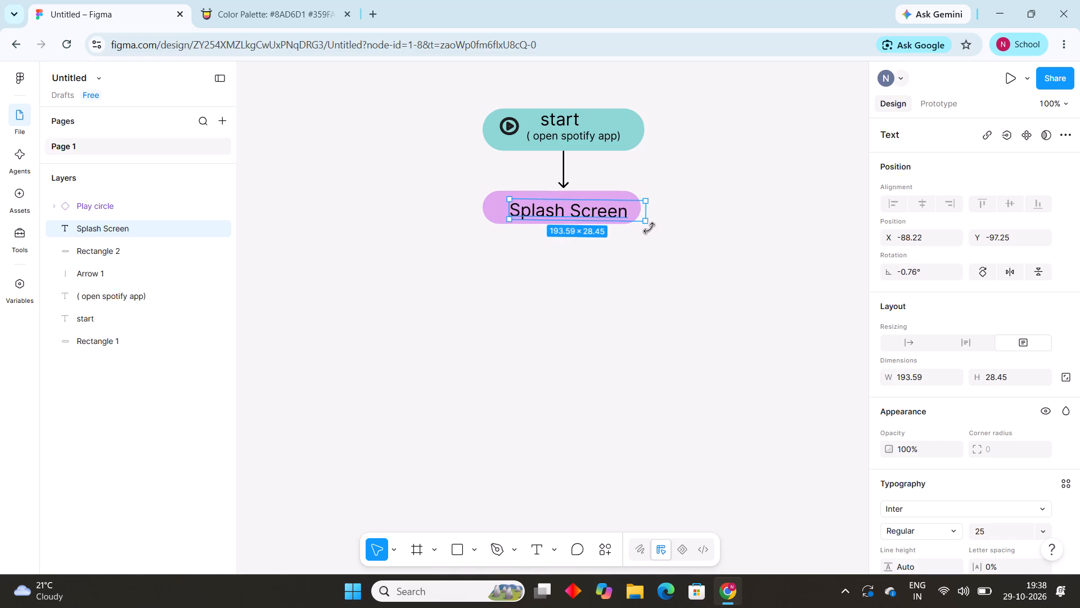
left_click(625, 214)
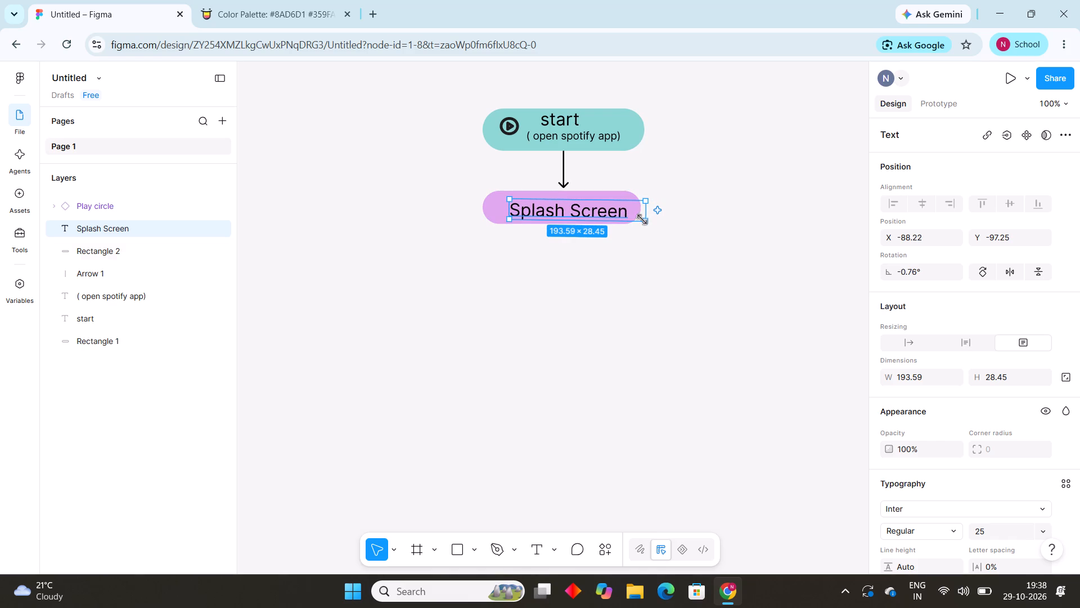
Narrow the "Splash Screen" text box to about 170 × 26 so it fits inside the purple pill.
left_click(650, 226)
left_click_drag(647, 222, 625, 221)
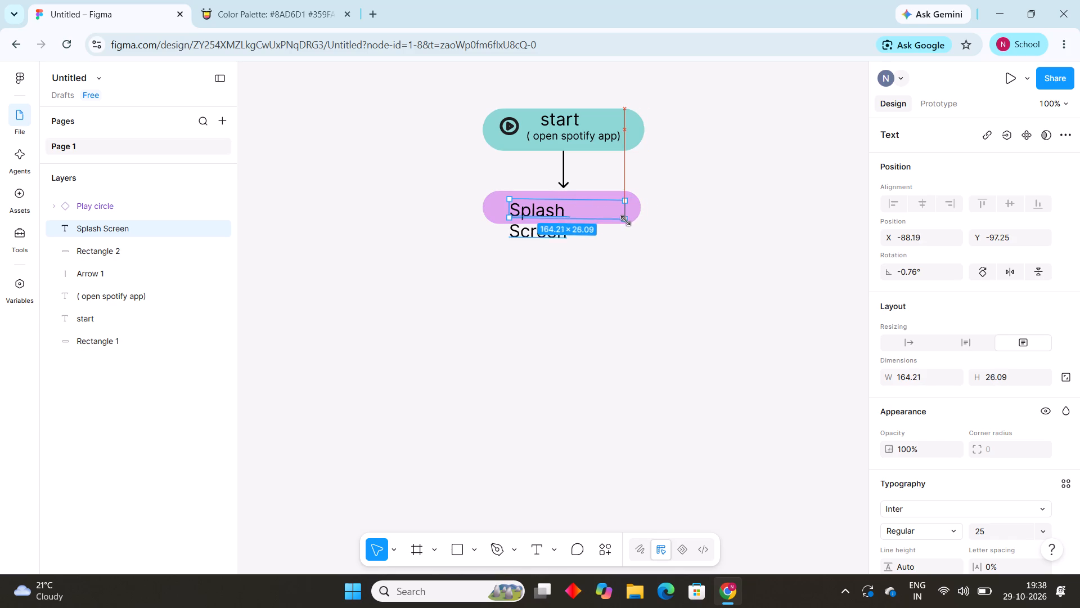
left_click_drag(625, 221, 629, 219)
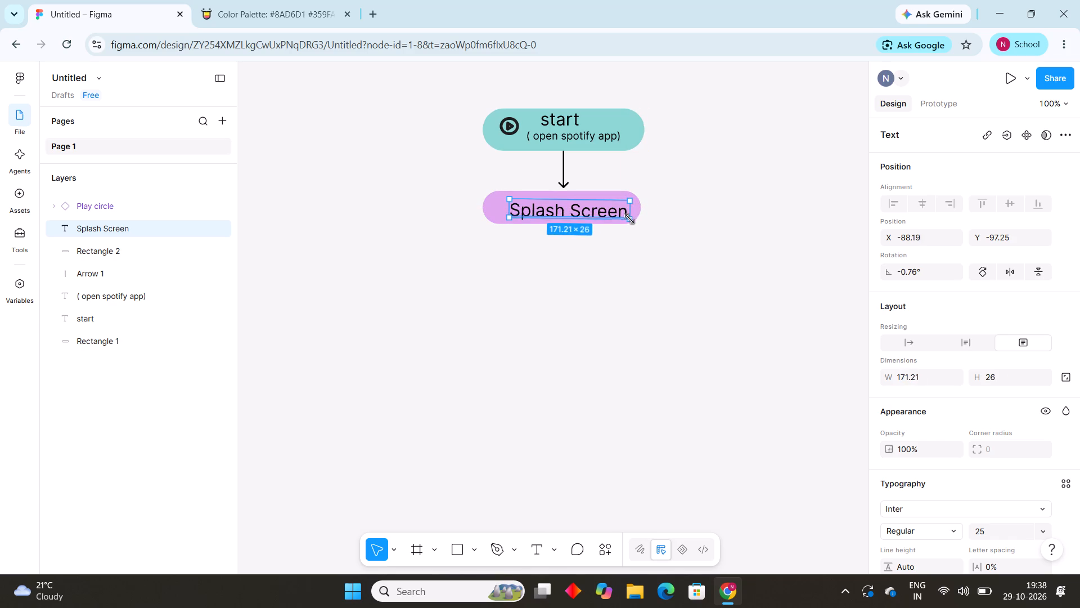
left_click_drag(629, 219, 629, 219)
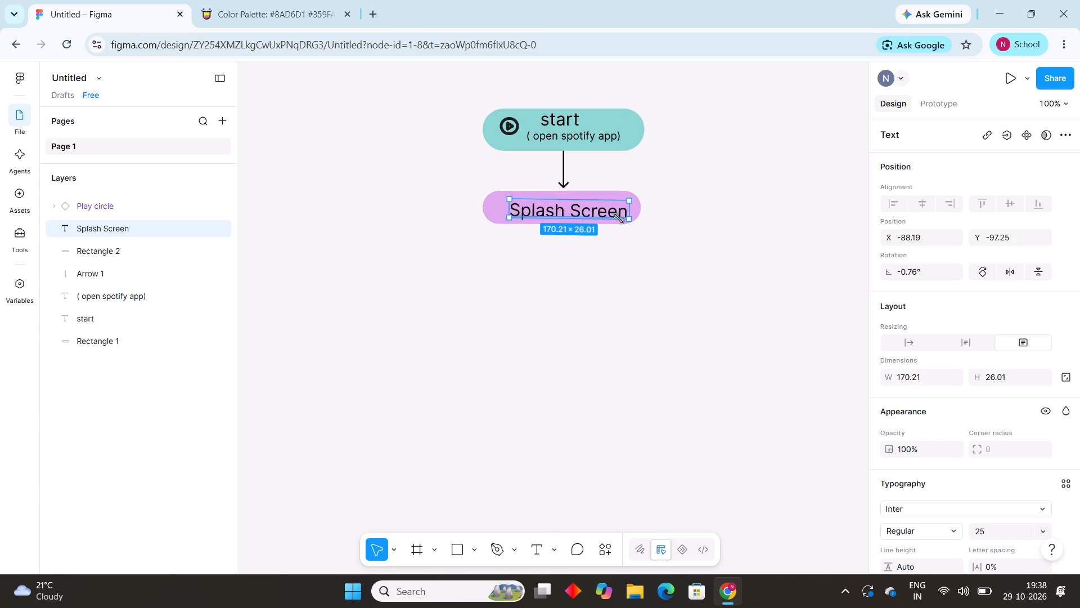
Set the font size of the "Splash Screen" text to 20.
double_click(521, 208)
left_click_drag(521, 208, 916, 403)
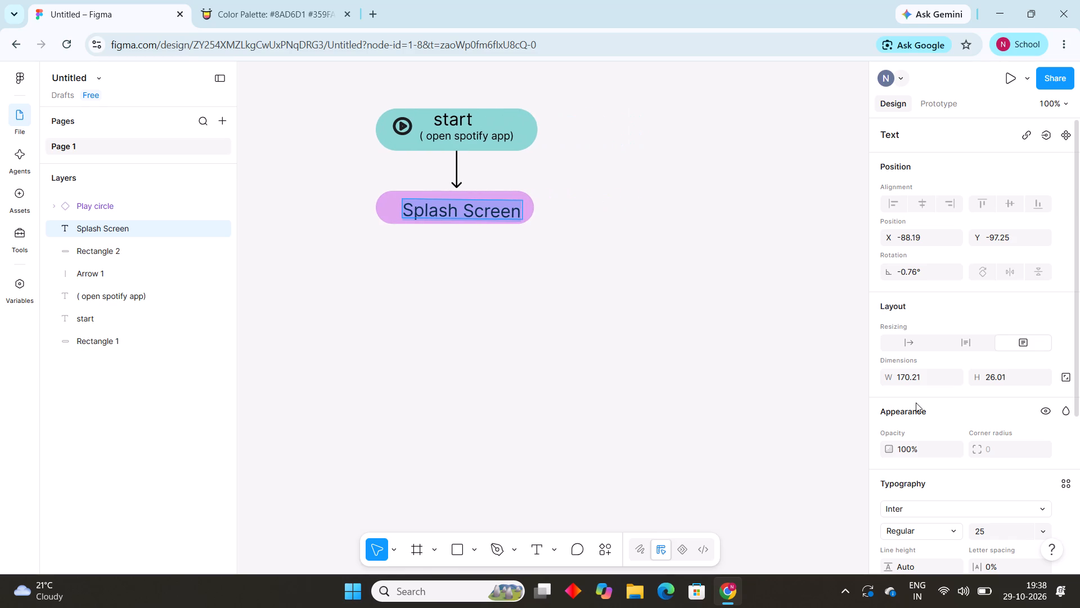
left_click(1039, 531)
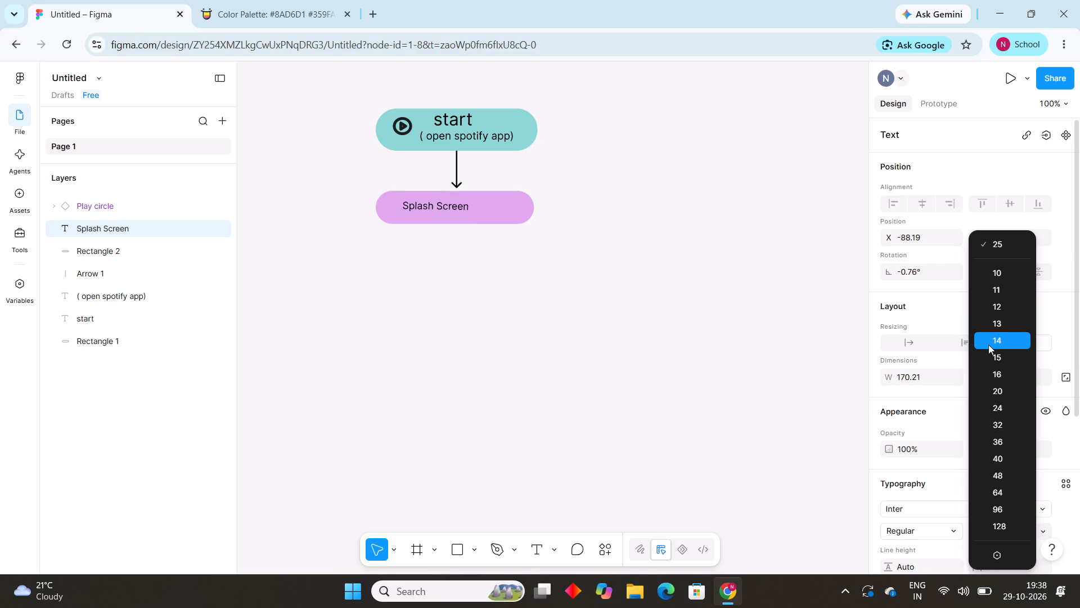
left_click(991, 311)
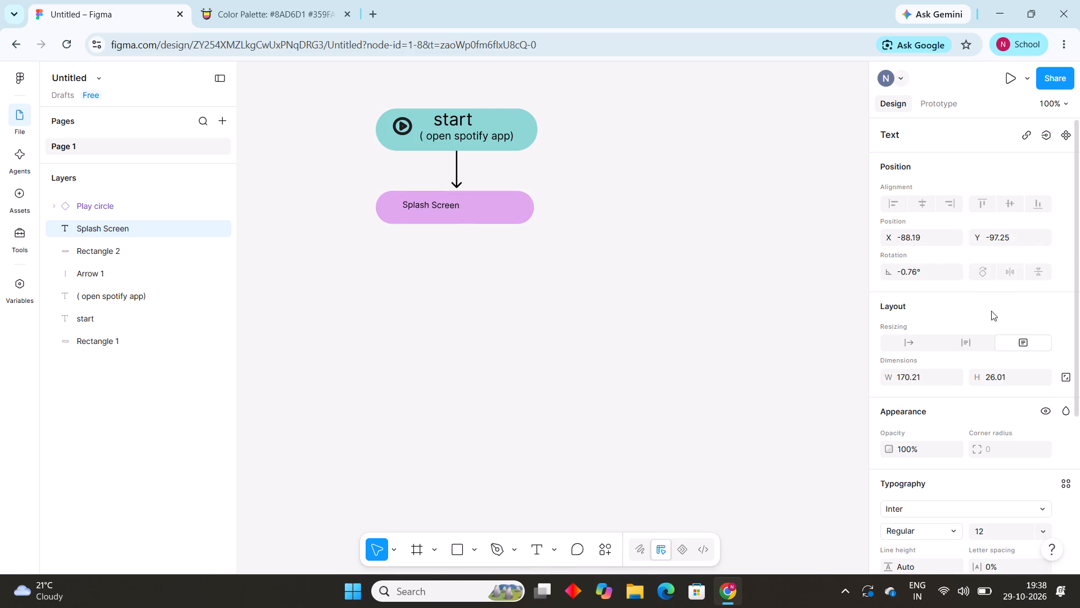
left_click(1048, 531)
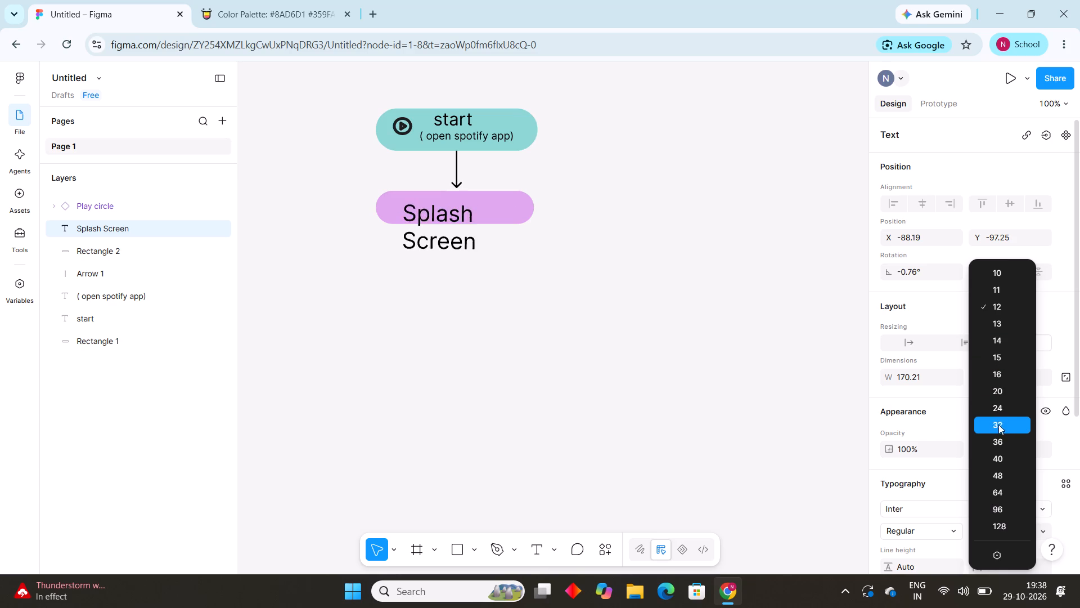
left_click(1009, 390)
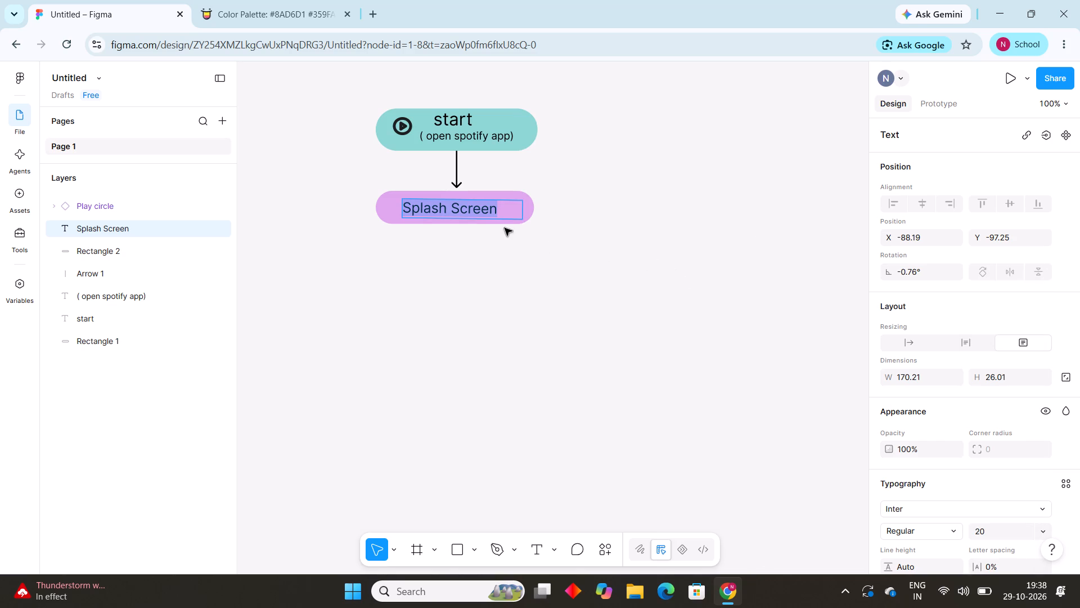
left_click_drag(496, 212, 502, 214)
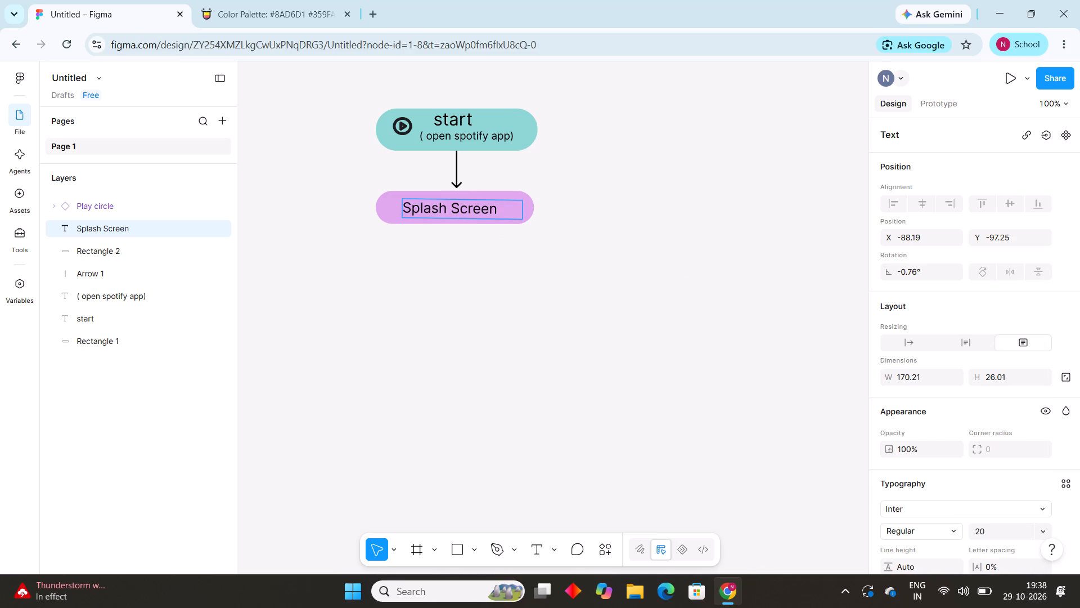
left_click_drag(502, 214, 520, 214)
double_click(520, 214)
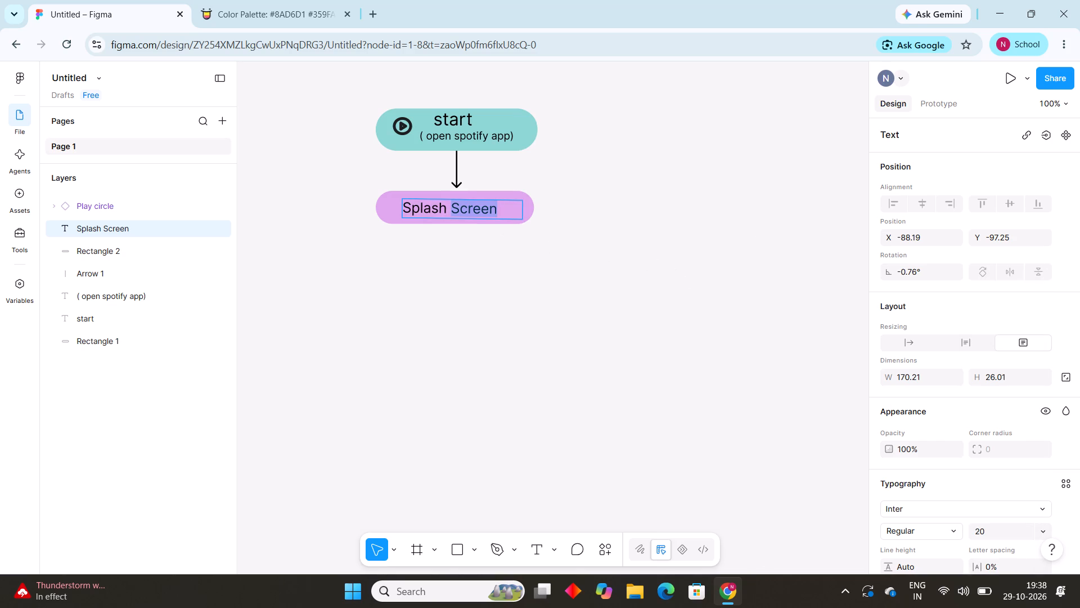
Move the "Splash Screen" text to the upper part of the purple pill, at about X -81, Y -109.
left_click_drag(557, 322, 423, 207)
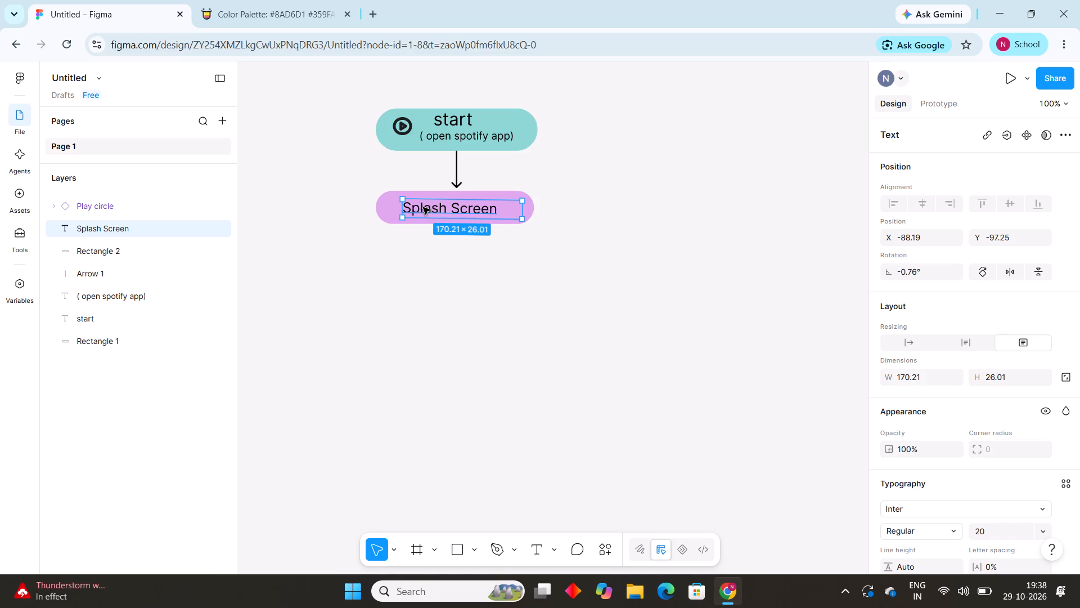
left_click_drag(423, 207, 424, 207)
left_click_drag(424, 207, 423, 202)
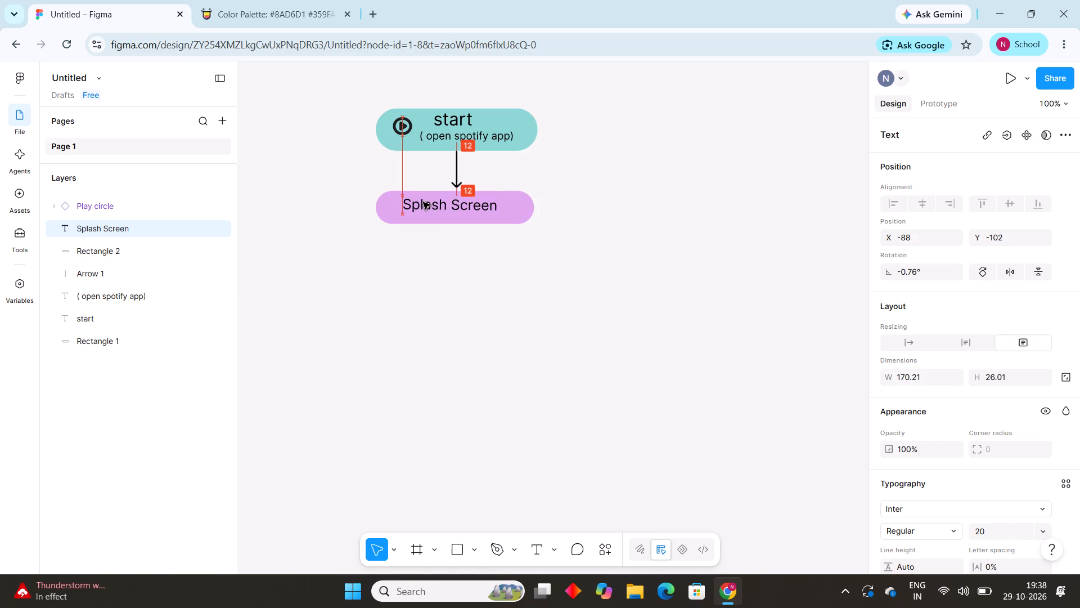
left_click_drag(423, 202, 426, 200)
left_click(426, 200)
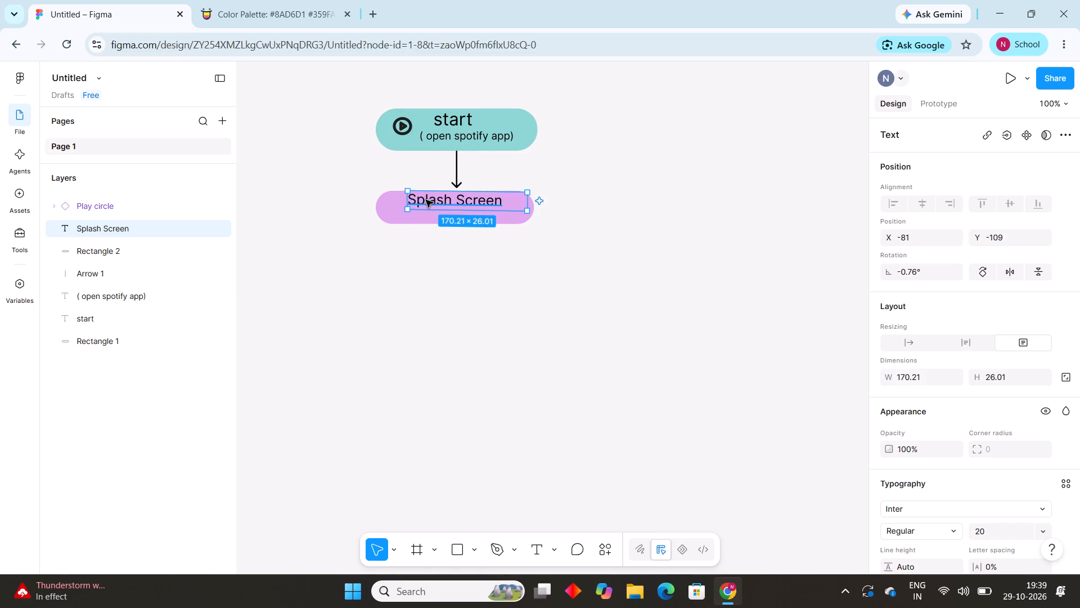
left_click_drag(444, 271, 510, 251)
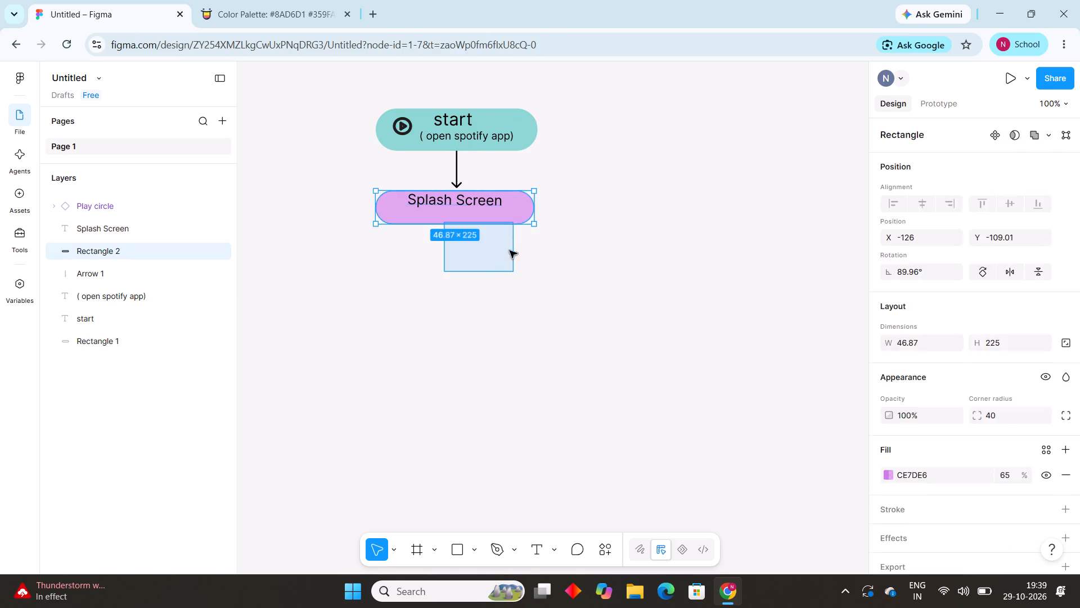
left_click_drag(510, 251, 470, 313)
left_click(470, 313)
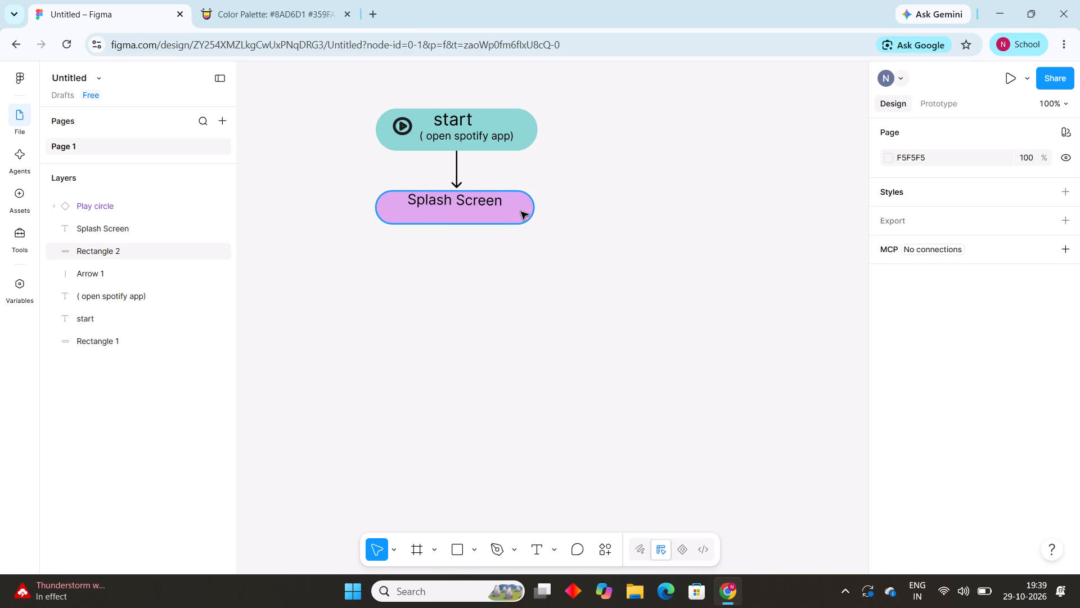
Enlarge the purple pill behind "Splash Screen" to about 55 × 235.
left_click(521, 212)
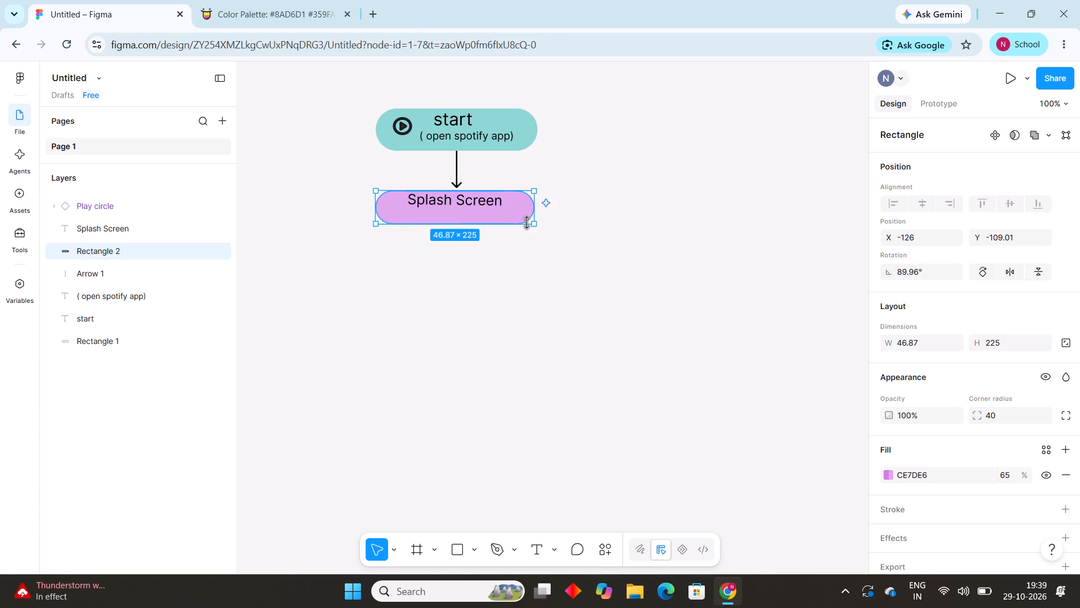
left_click_drag(535, 225, 537, 230)
left_click_drag(537, 230, 553, 233)
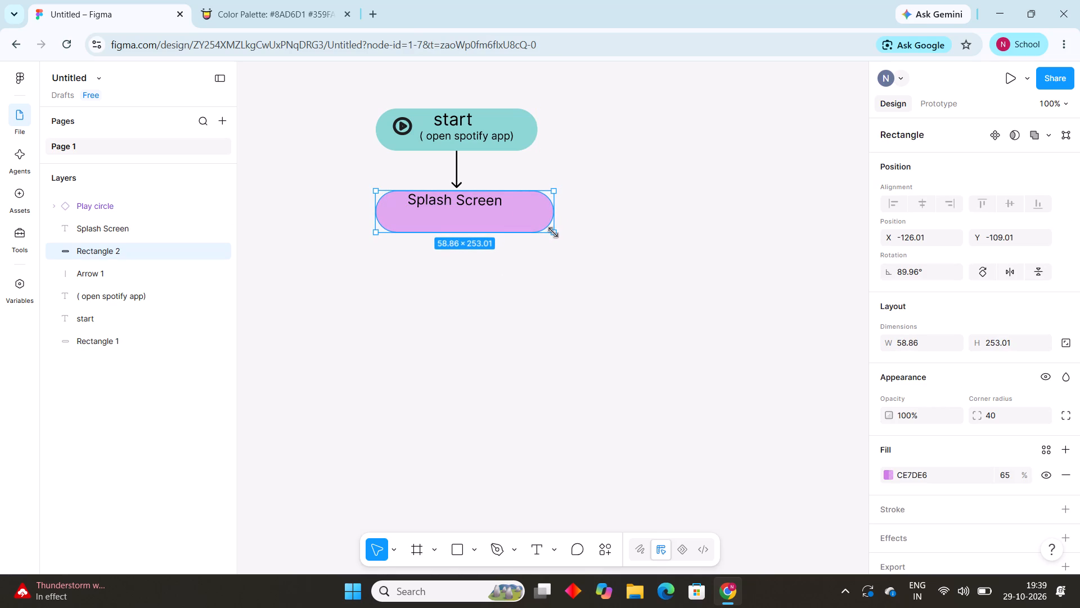
left_click_drag(553, 233, 539, 231)
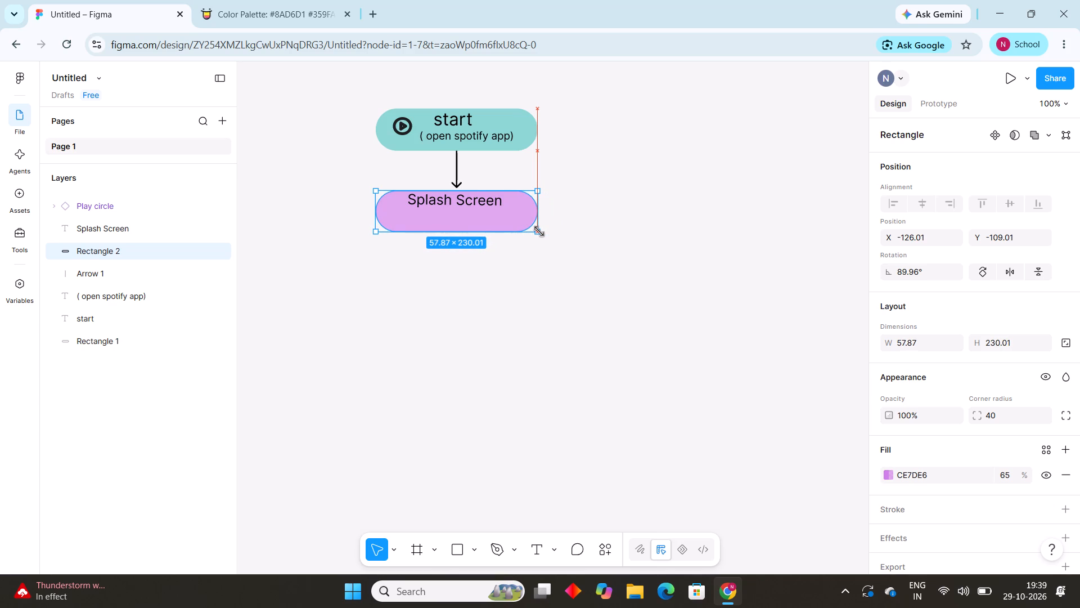
left_click_drag(539, 231, 541, 230)
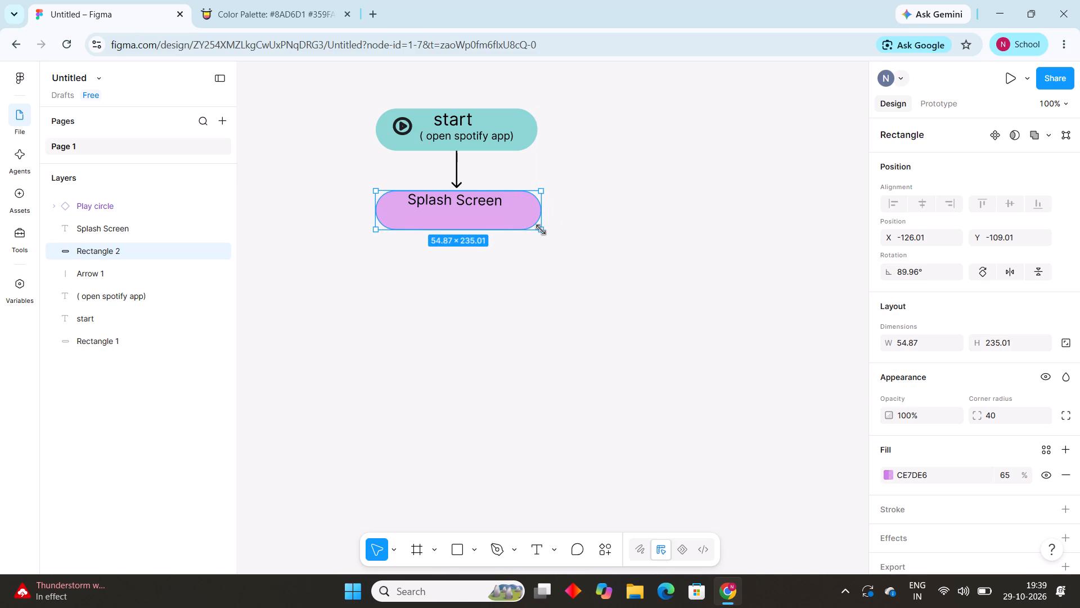
left_click(541, 230)
Set the purple pill's opacity to 90%.
left_click(555, 549)
left_click_drag(566, 503, 409, 213)
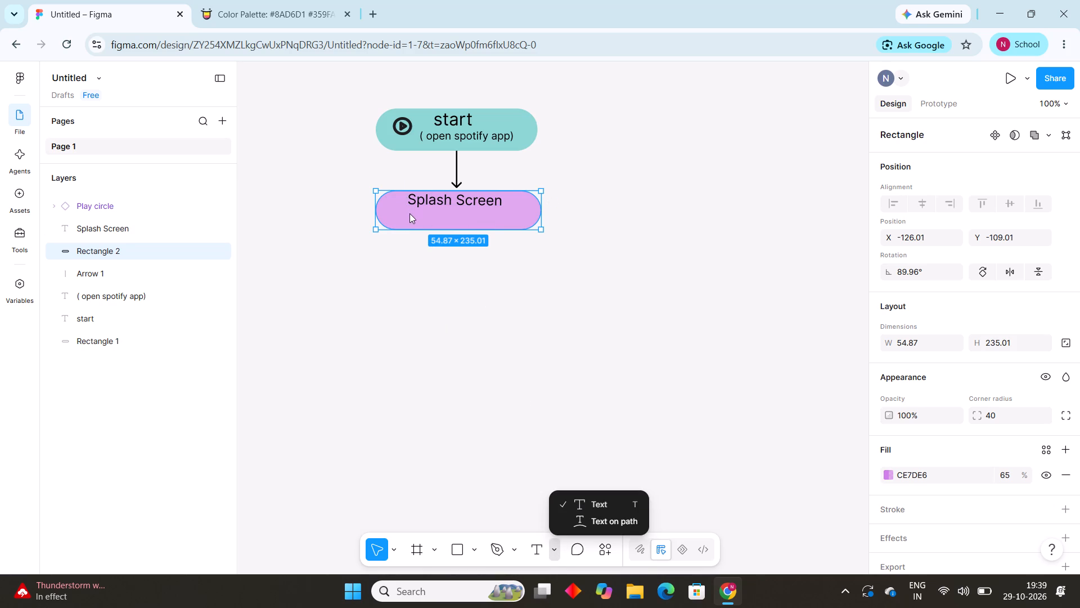
left_click(409, 213)
key("9")
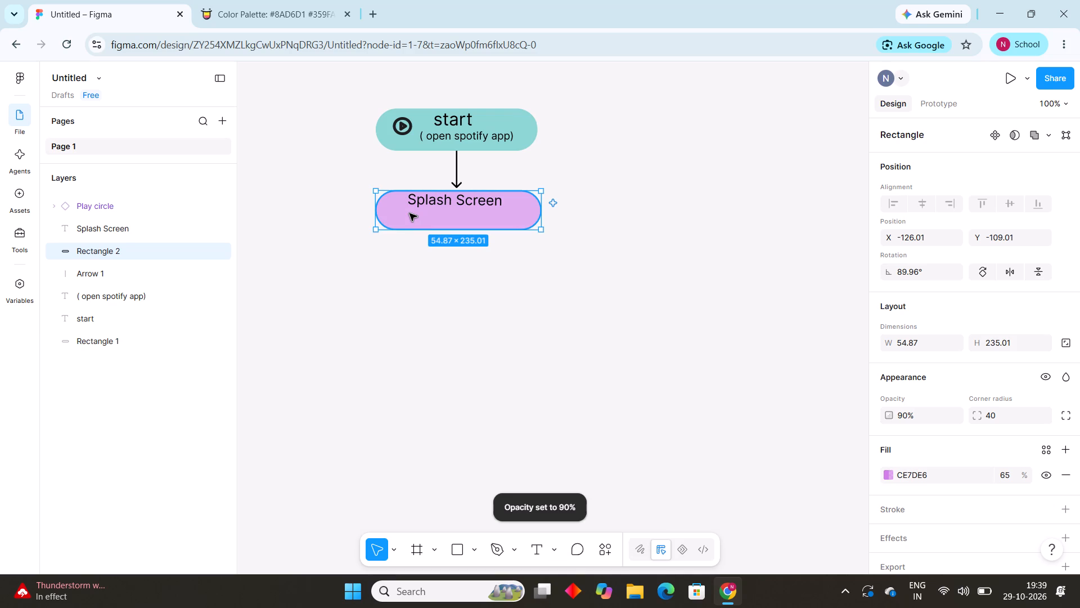
left_click(409, 213)
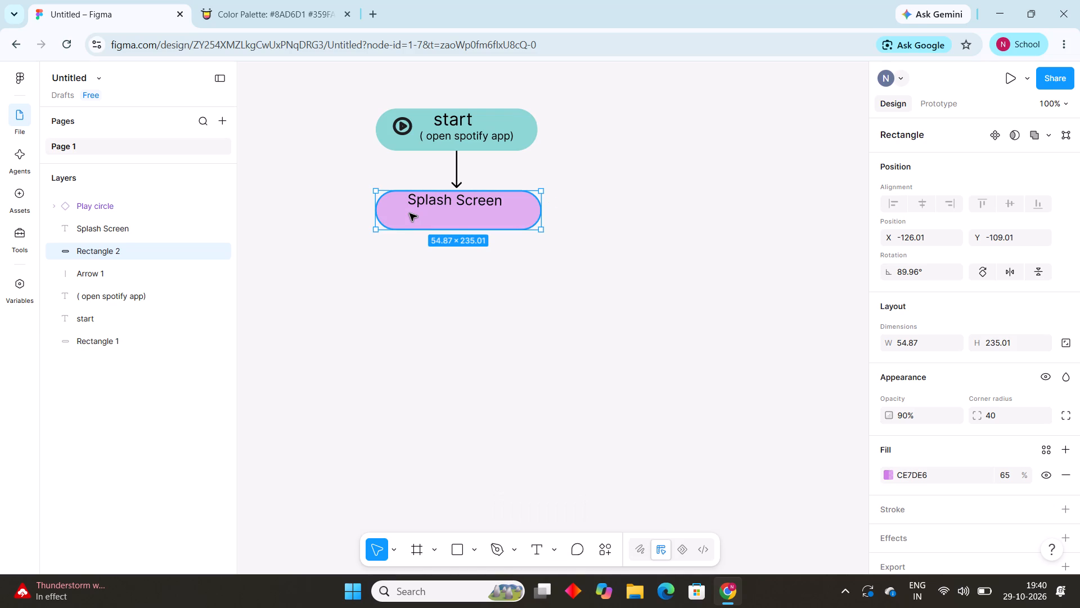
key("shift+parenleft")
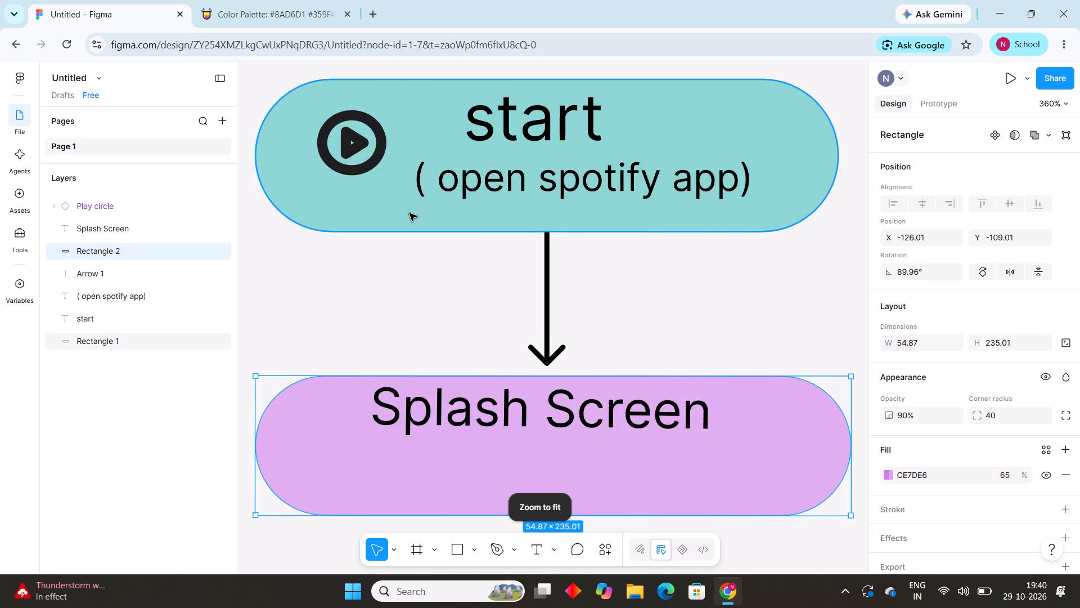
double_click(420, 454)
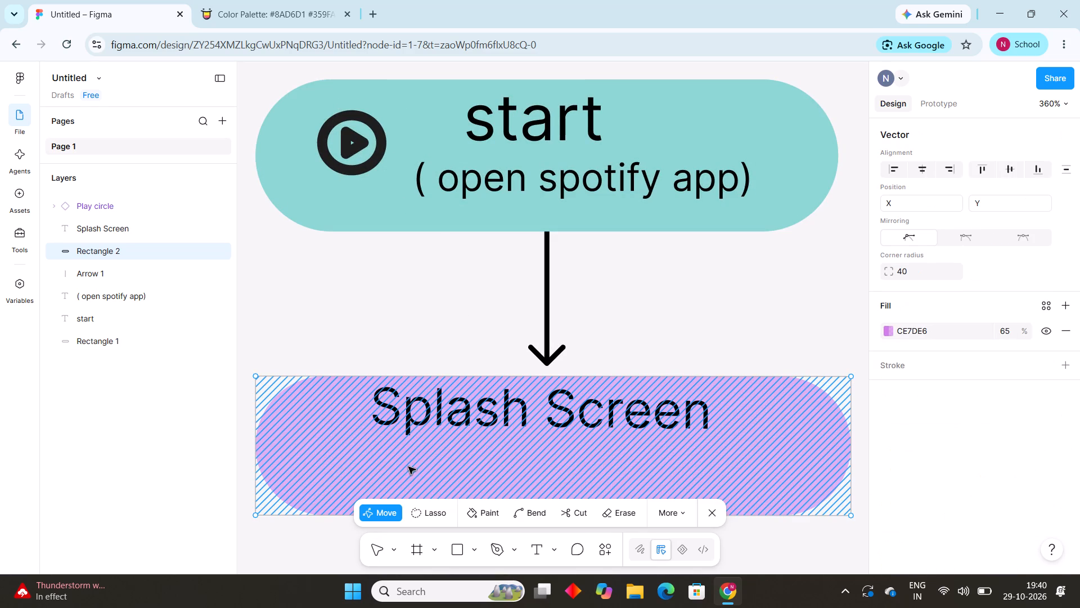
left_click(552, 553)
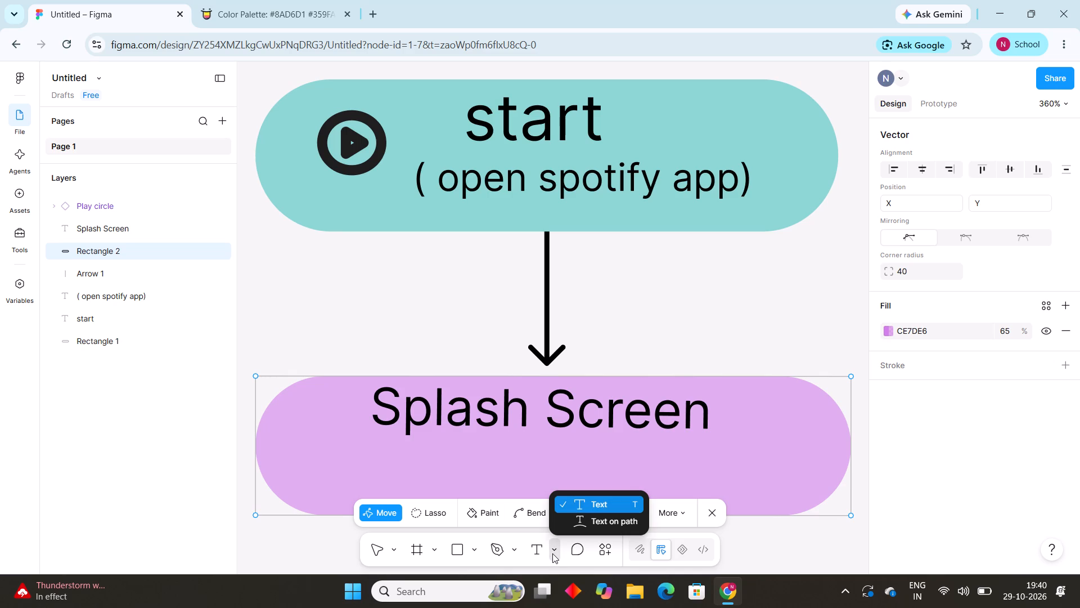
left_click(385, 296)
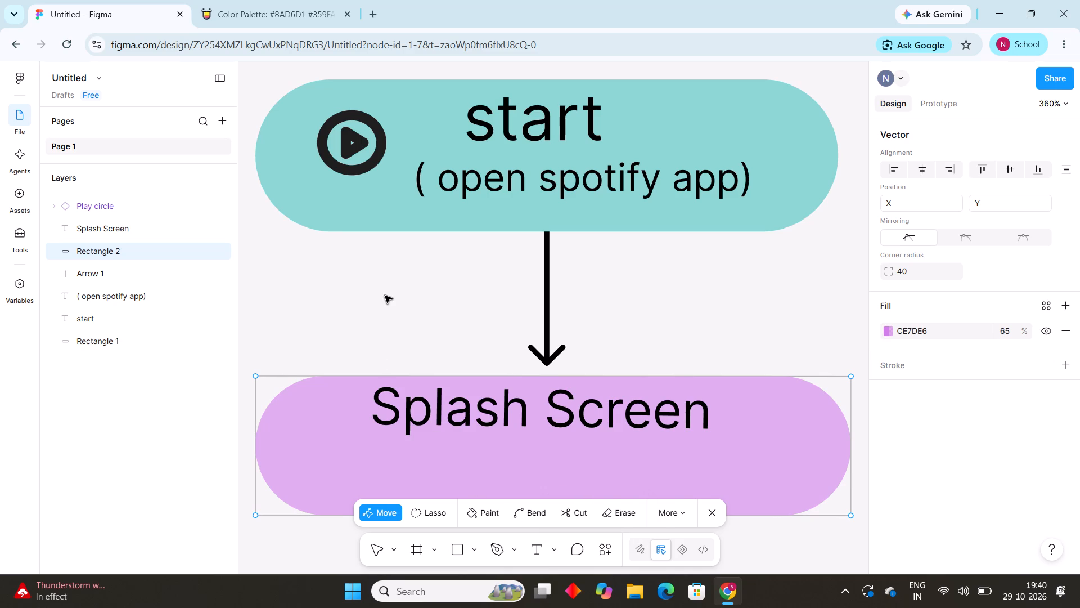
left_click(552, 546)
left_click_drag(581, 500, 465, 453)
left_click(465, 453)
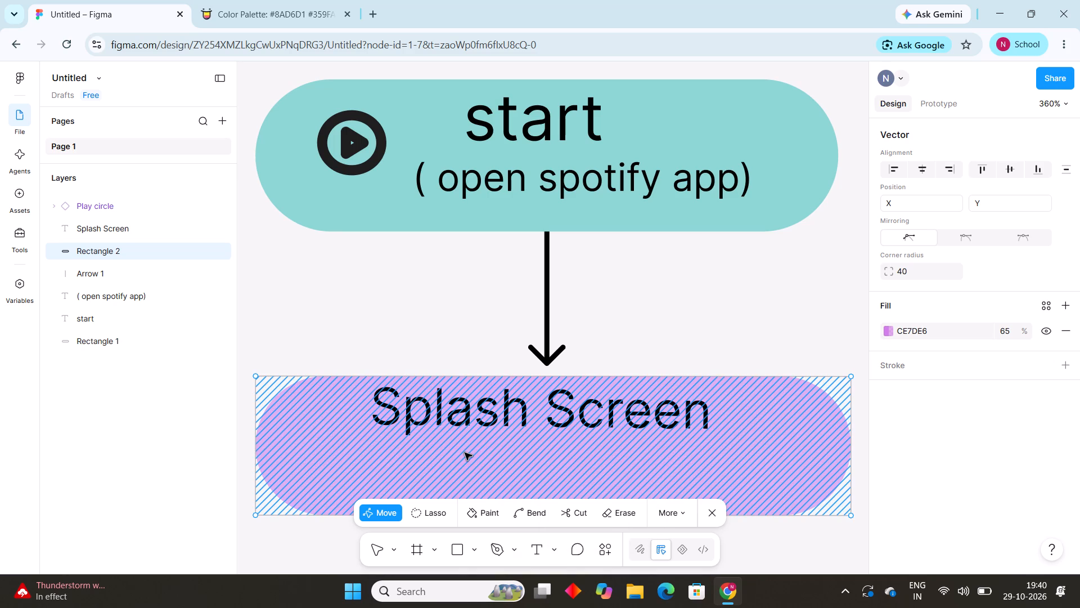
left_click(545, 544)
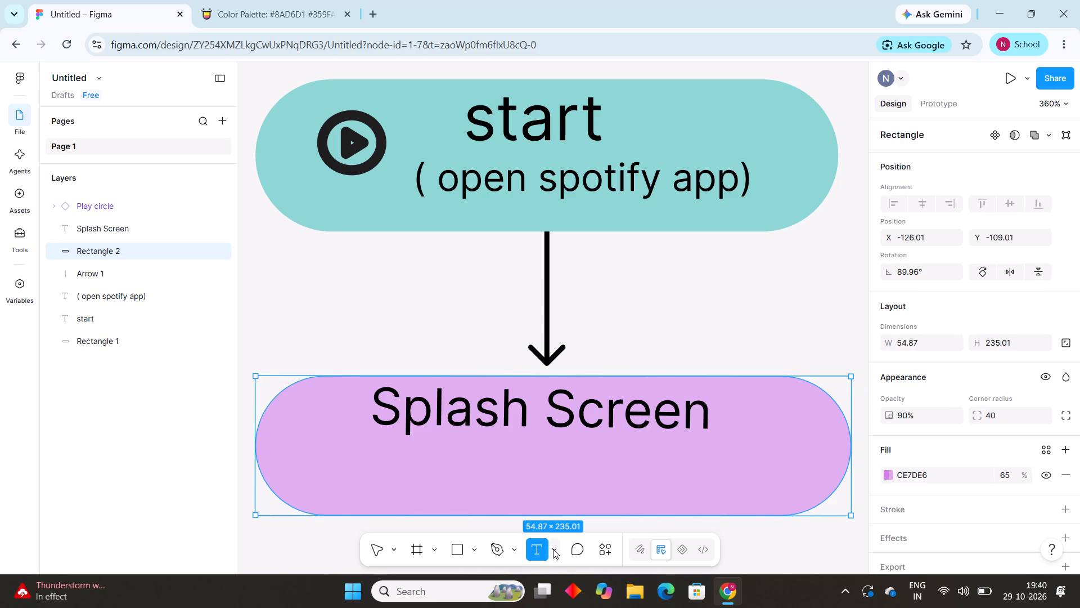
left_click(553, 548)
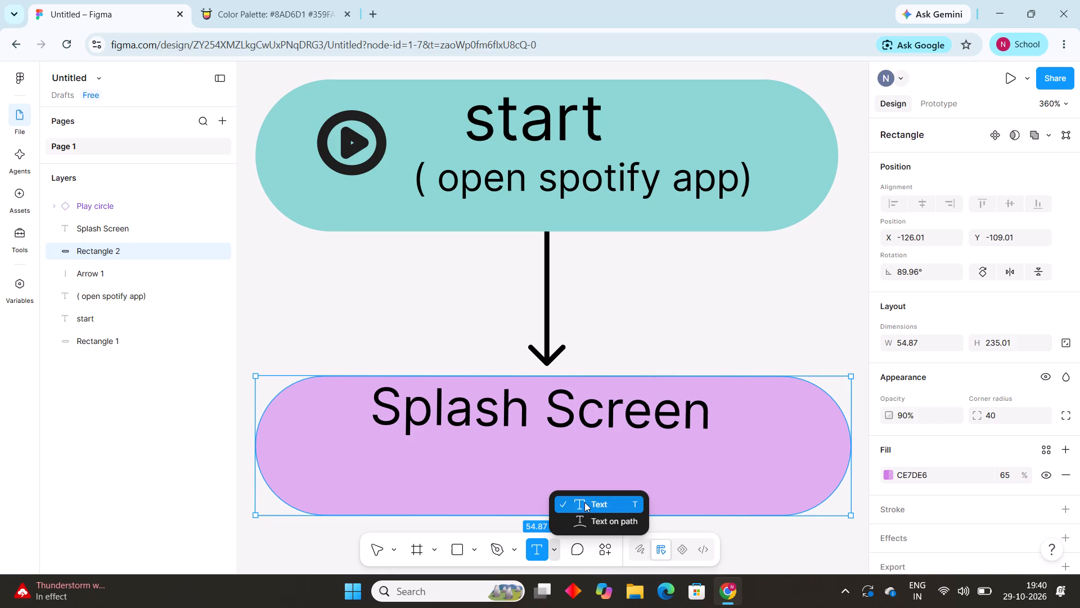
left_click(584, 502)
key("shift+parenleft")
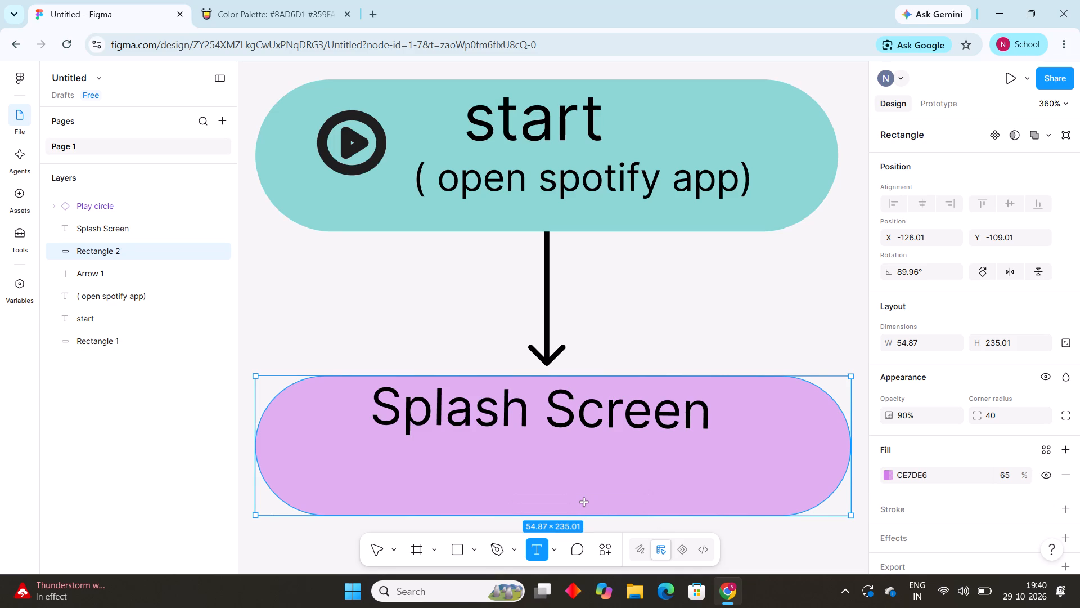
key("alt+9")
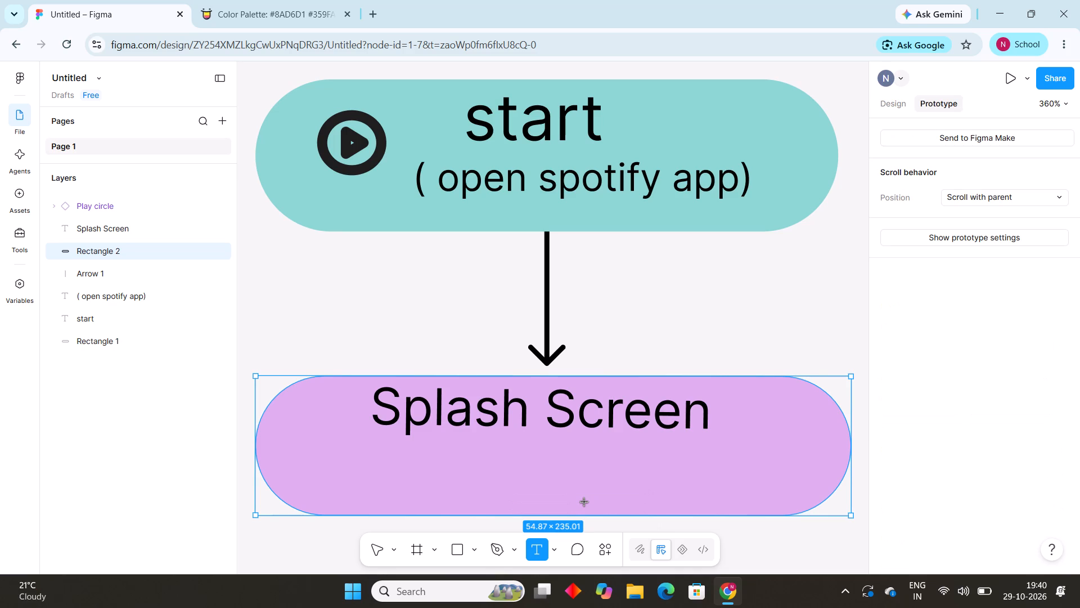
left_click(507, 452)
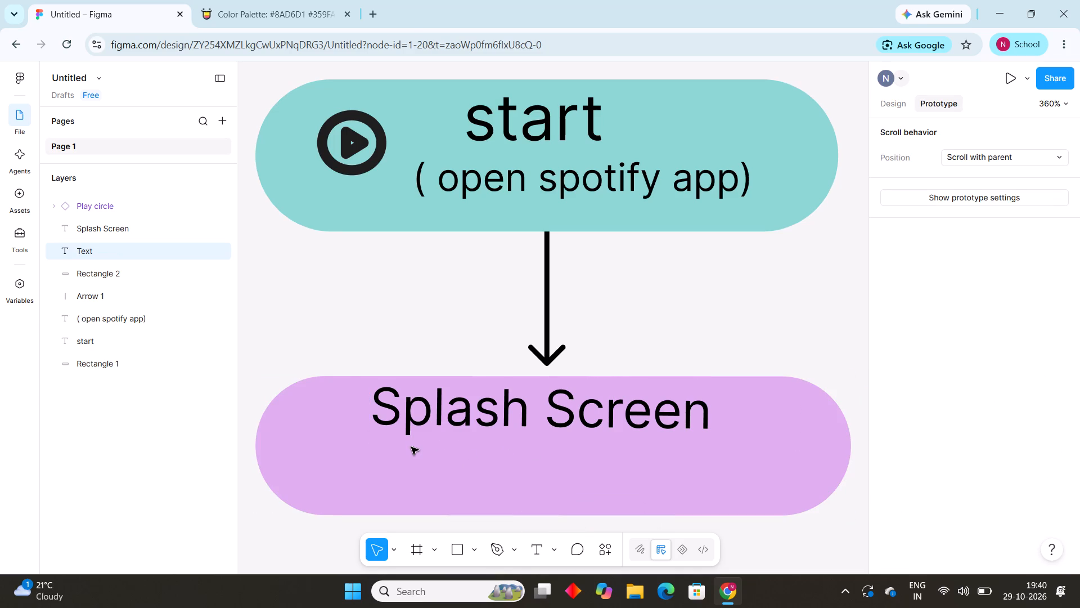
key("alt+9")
Switch to the Color Hunt site and search its palettes for the color Pink.
key("ctrl+9")
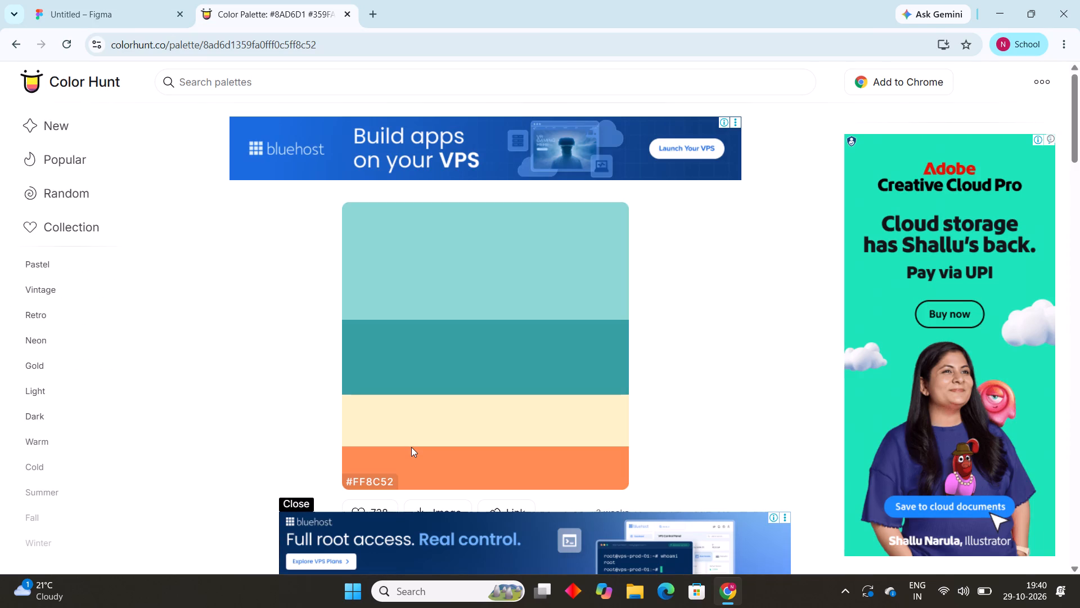
left_click(273, 84)
type("pi")
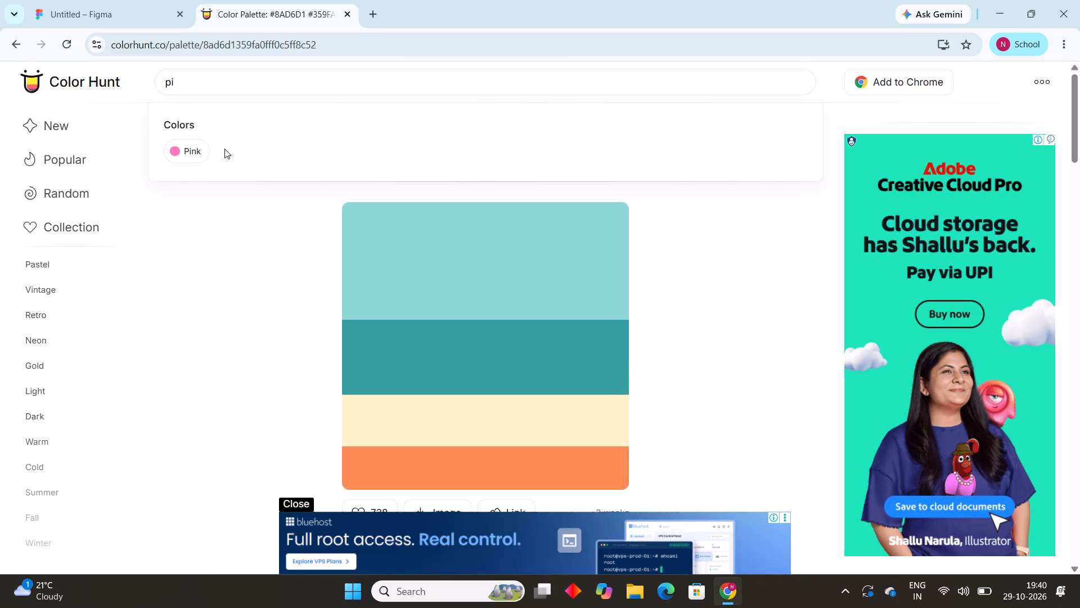
left_click(183, 145)
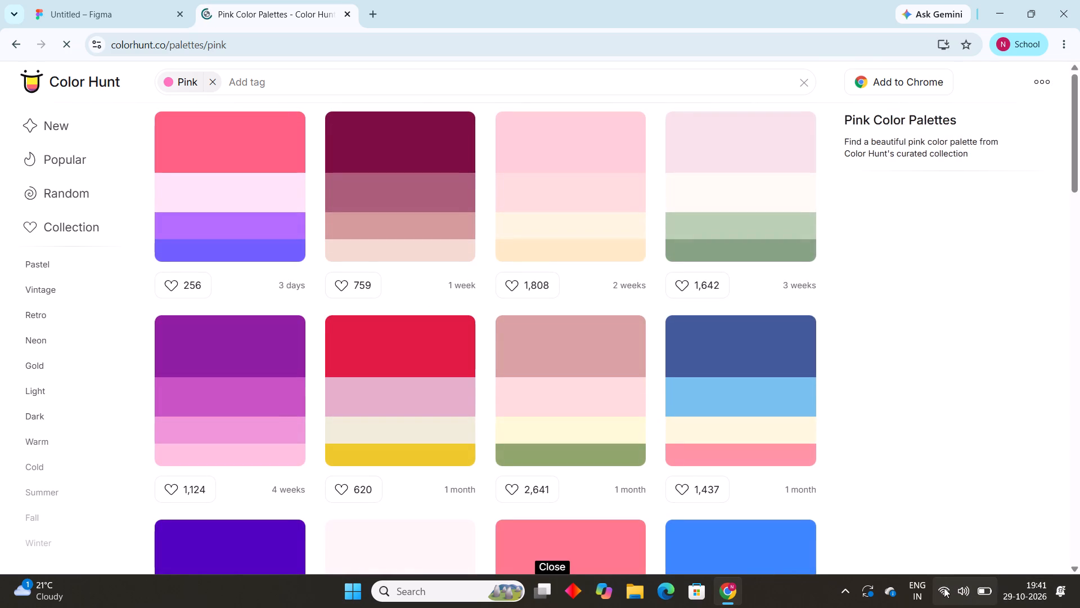
Lower the screen brightness in the system quick settings to roughly one eighth of its range.
left_click(944, 588)
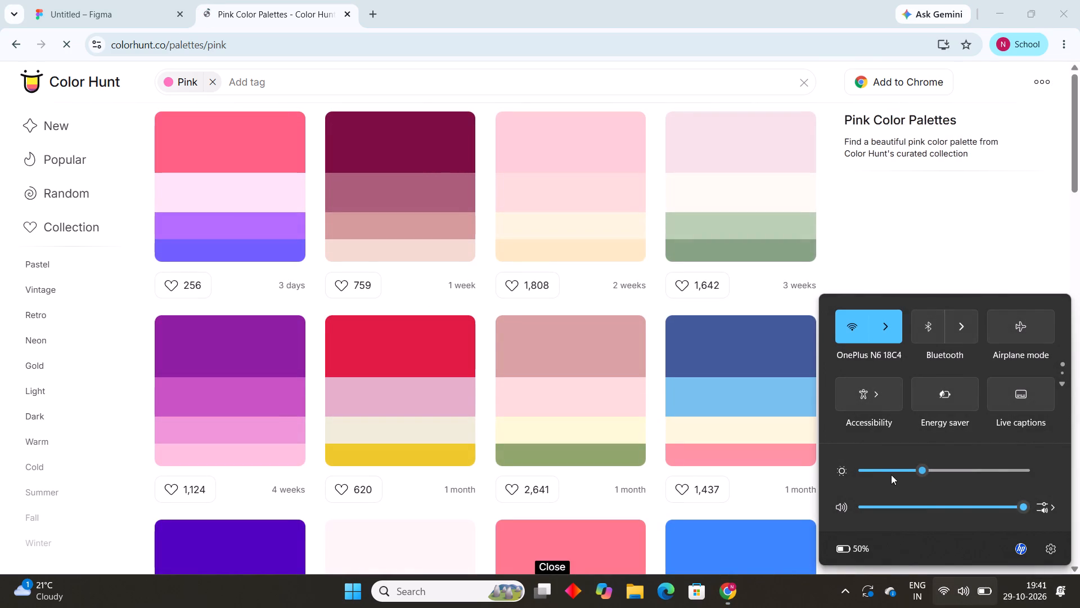
left_click(881, 462)
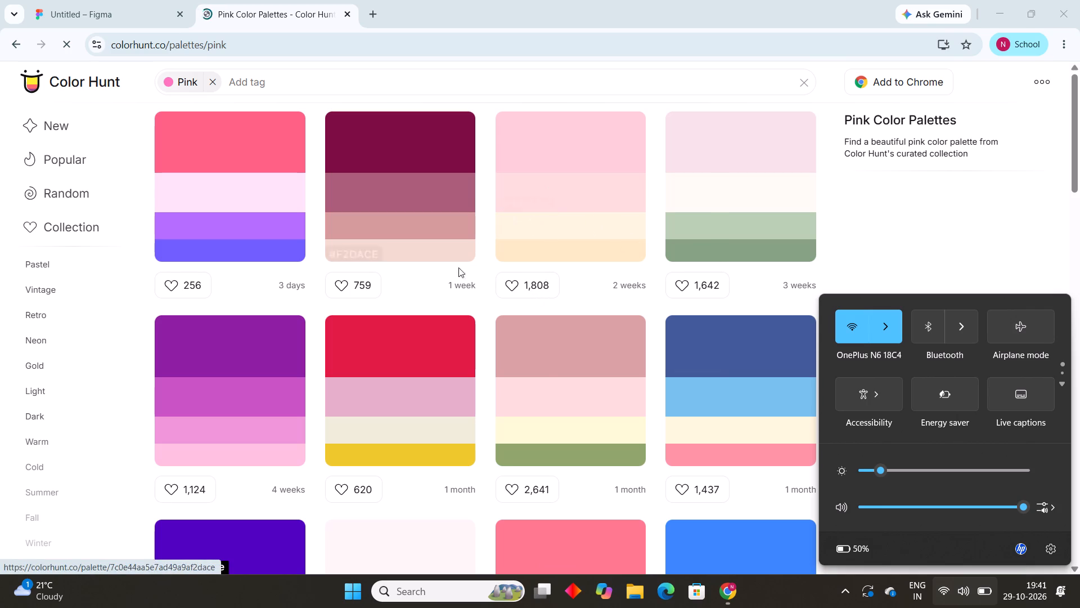
Browse the pink color palettes for a suitable pink shade for the flowchart.
scroll(525, 342, "down", 4)
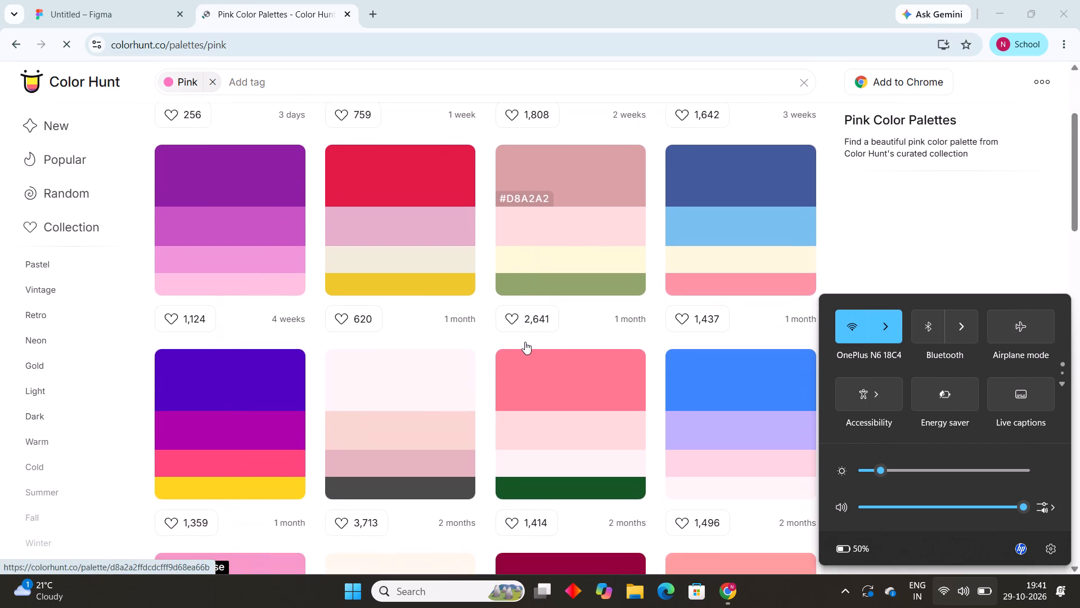
scroll(525, 342, "down", 4)
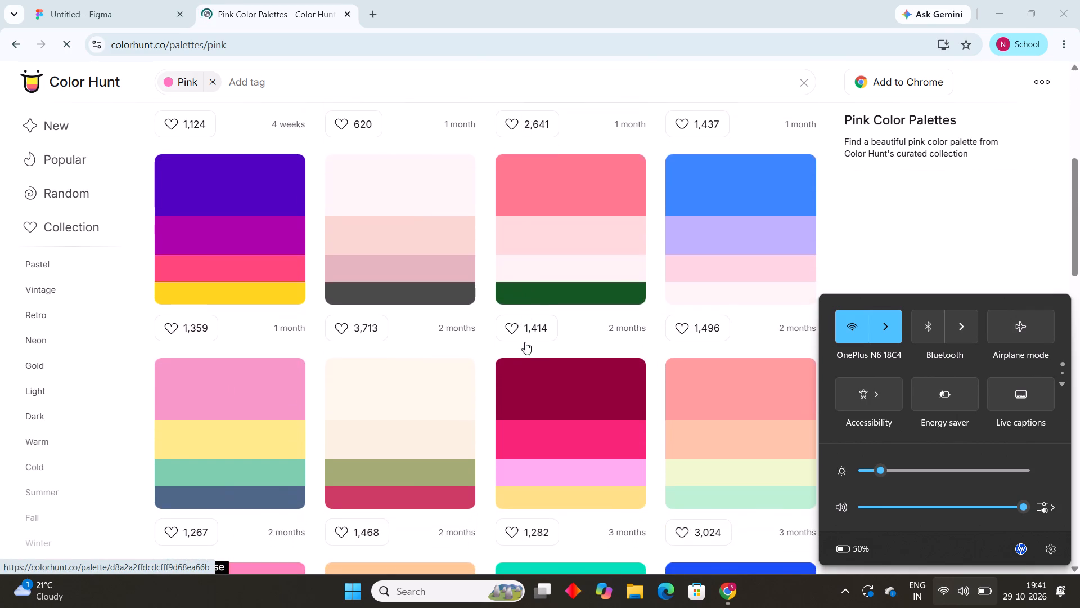
scroll(525, 342, "down", 5)
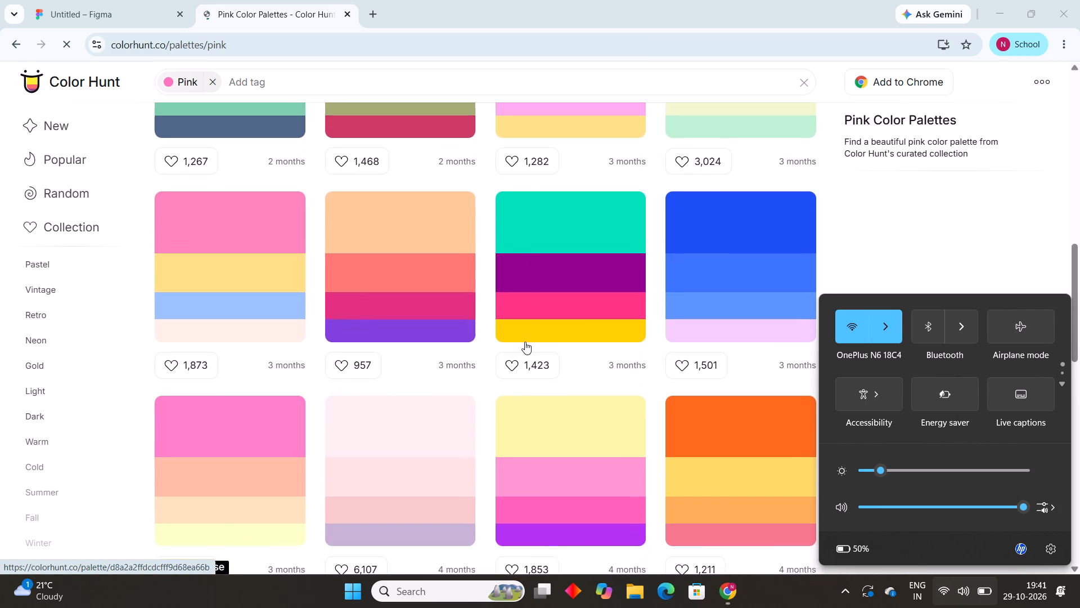
scroll(525, 342, "down", 1)
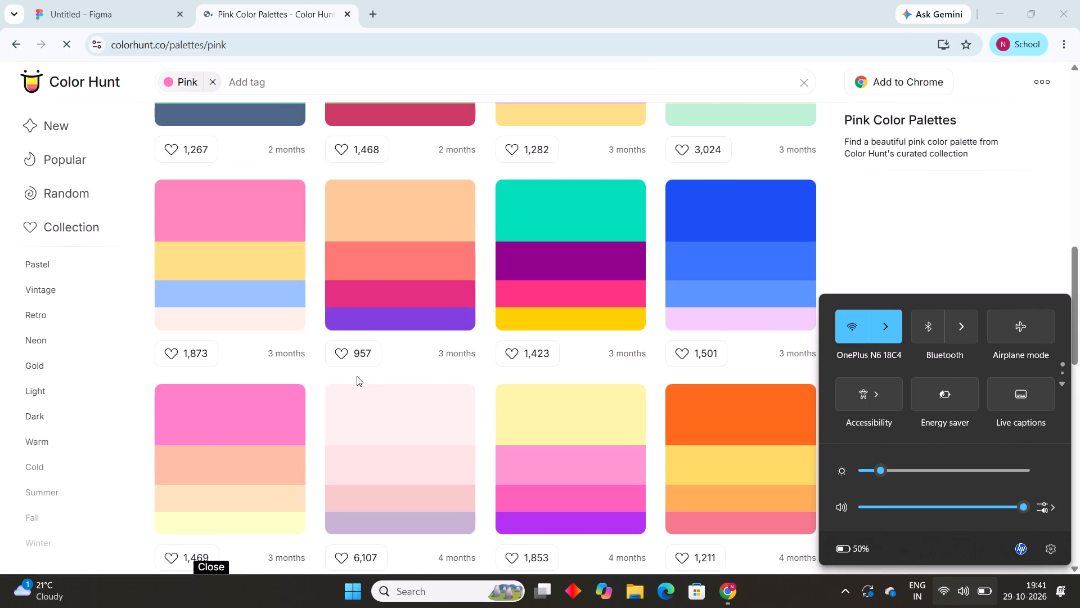
scroll(527, 395, "down", 1)
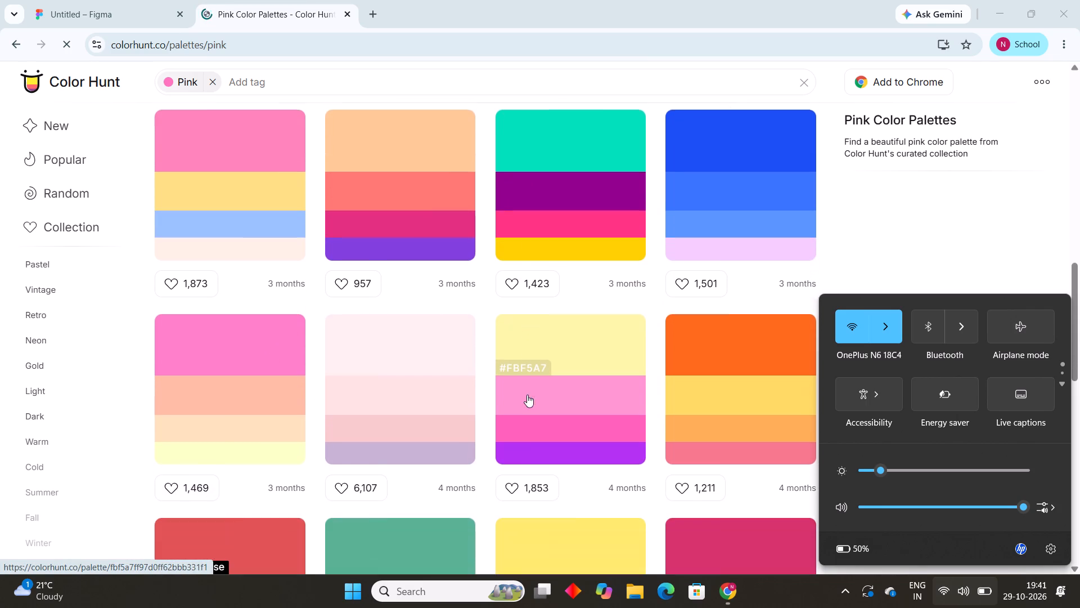
scroll(527, 395, "down", 1)
scroll(527, 395, "up", 2)
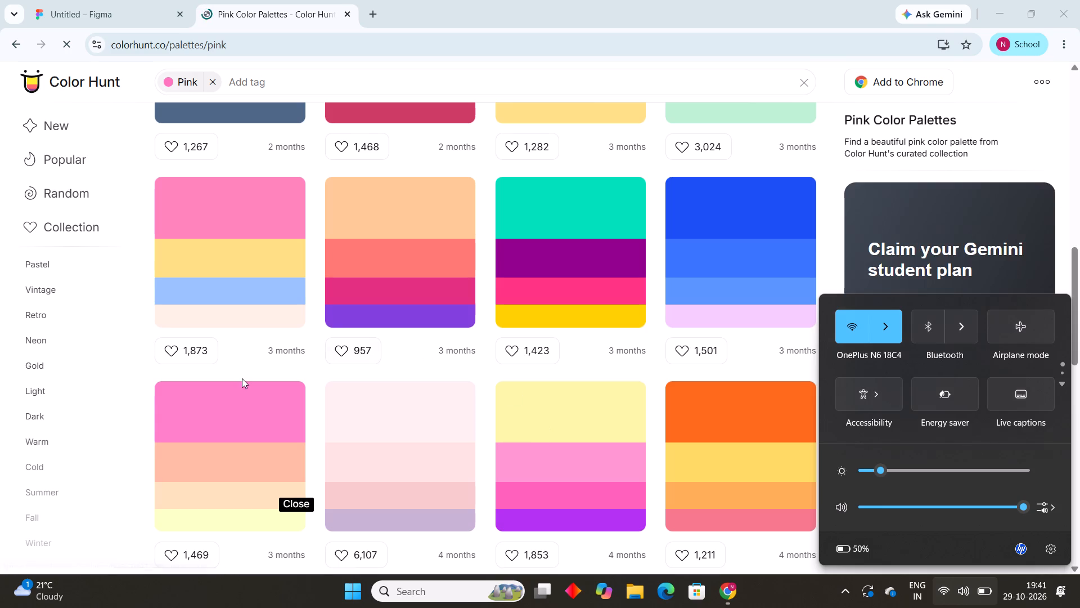
scroll(573, 381, "down", 1)
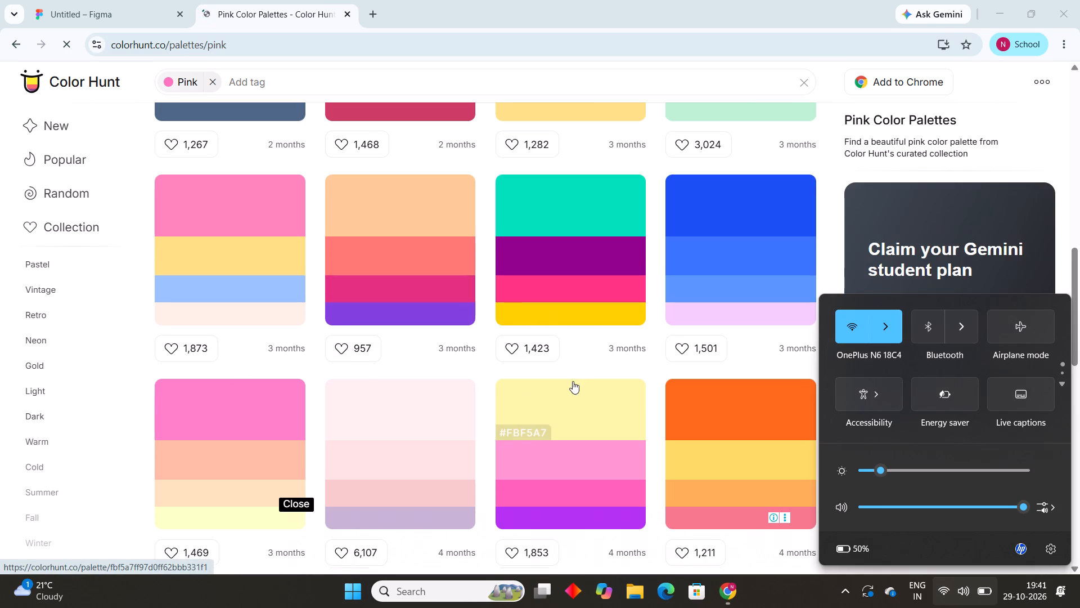
scroll(573, 381, "down", 4)
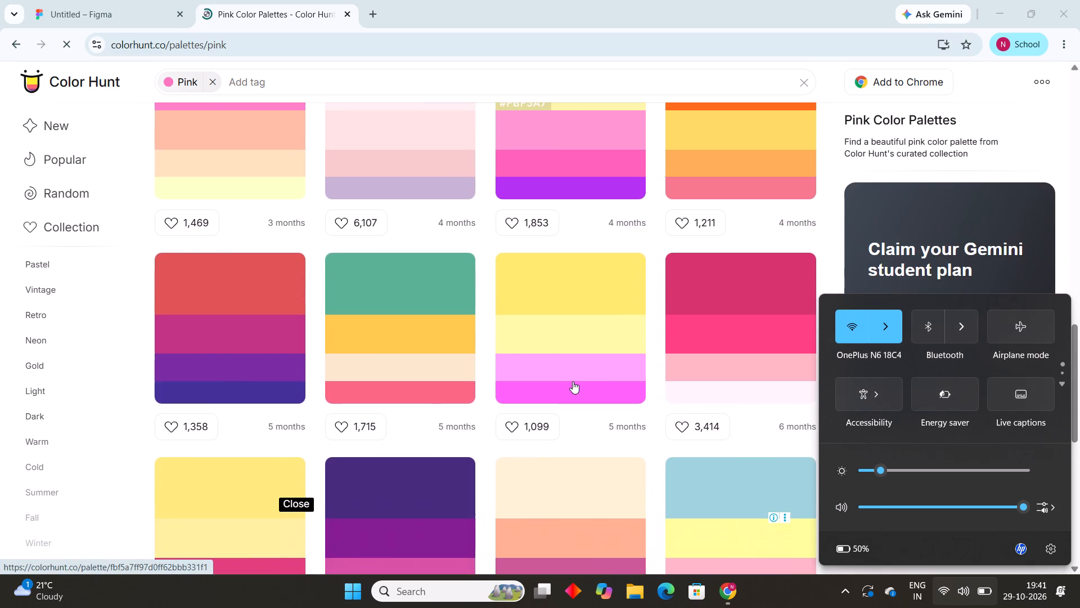
scroll(573, 381, "down", 2)
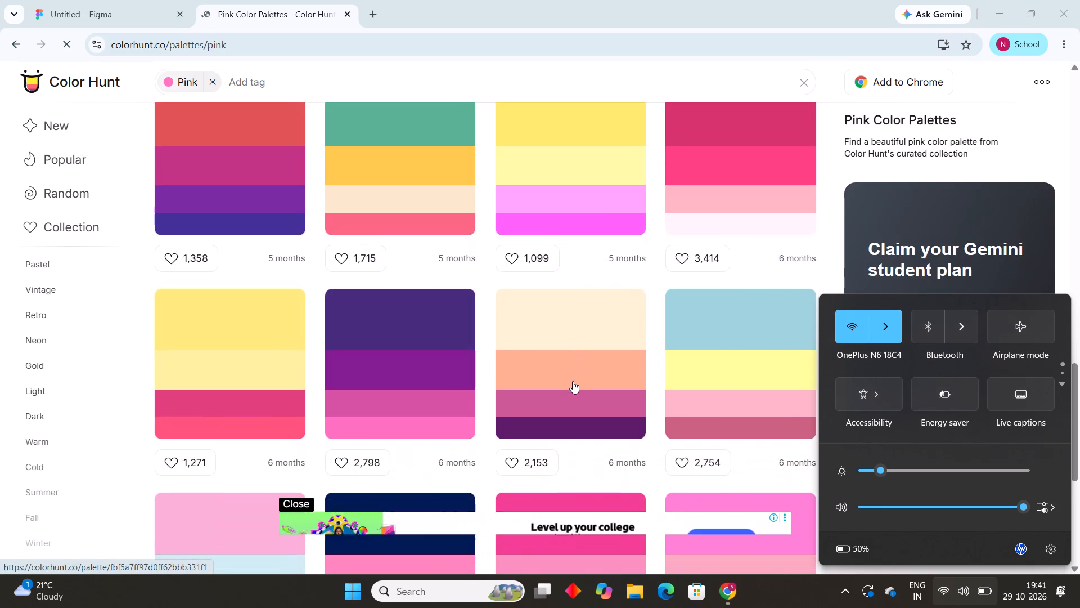
scroll(573, 381, "down", 3)
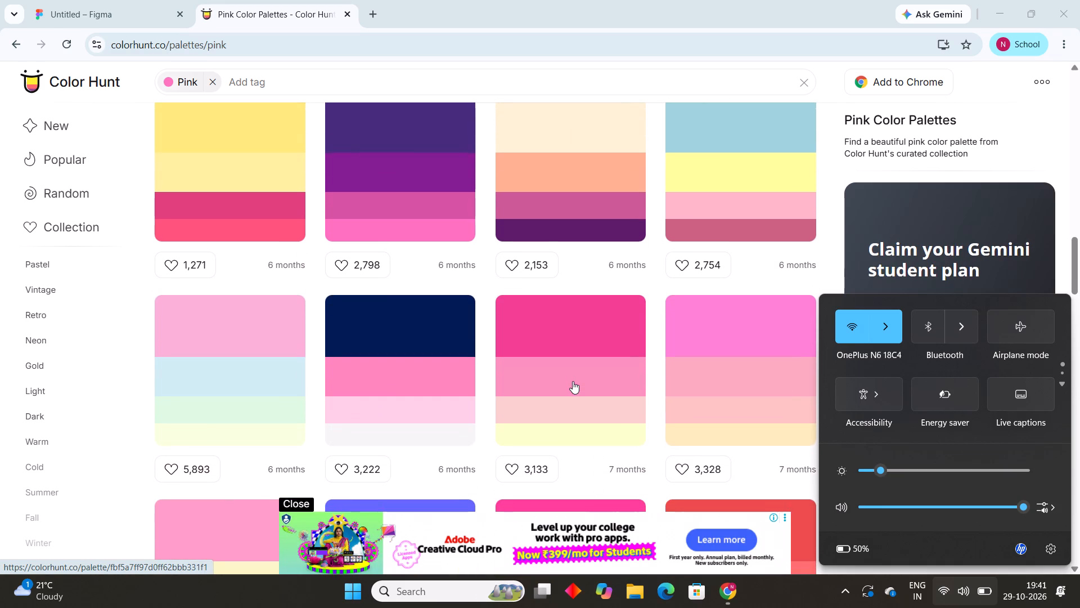
scroll(573, 381, "down", 4)
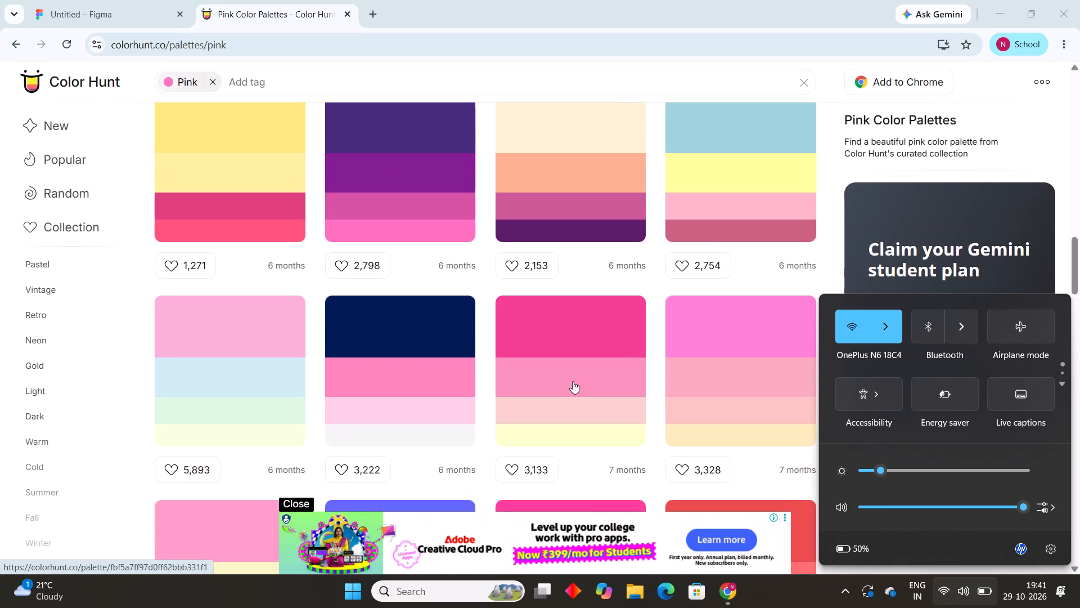
scroll(573, 381, "down", 1)
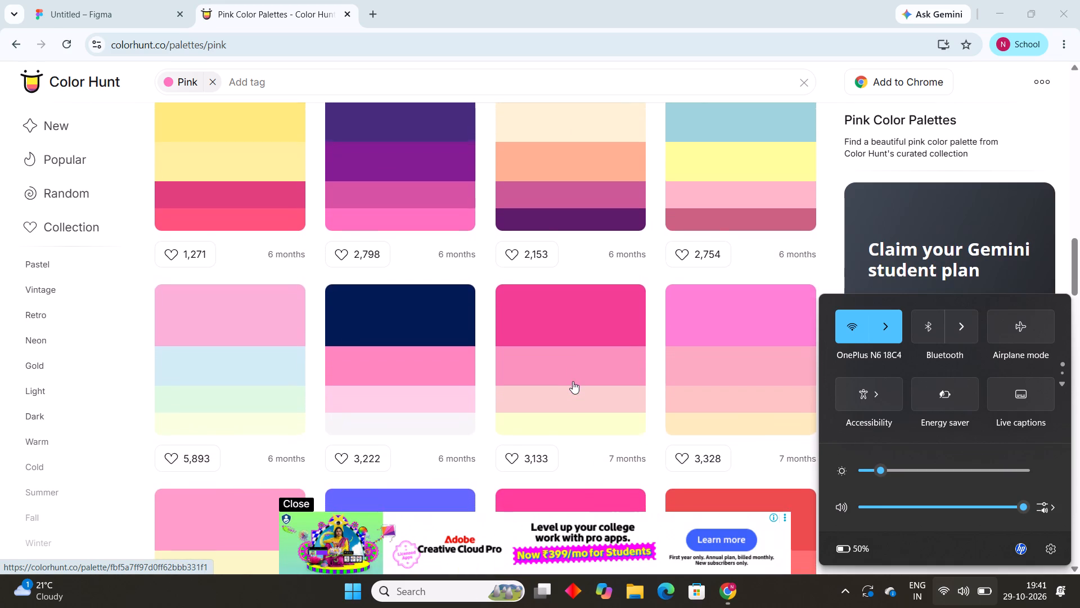
scroll(573, 381, "down", 1)
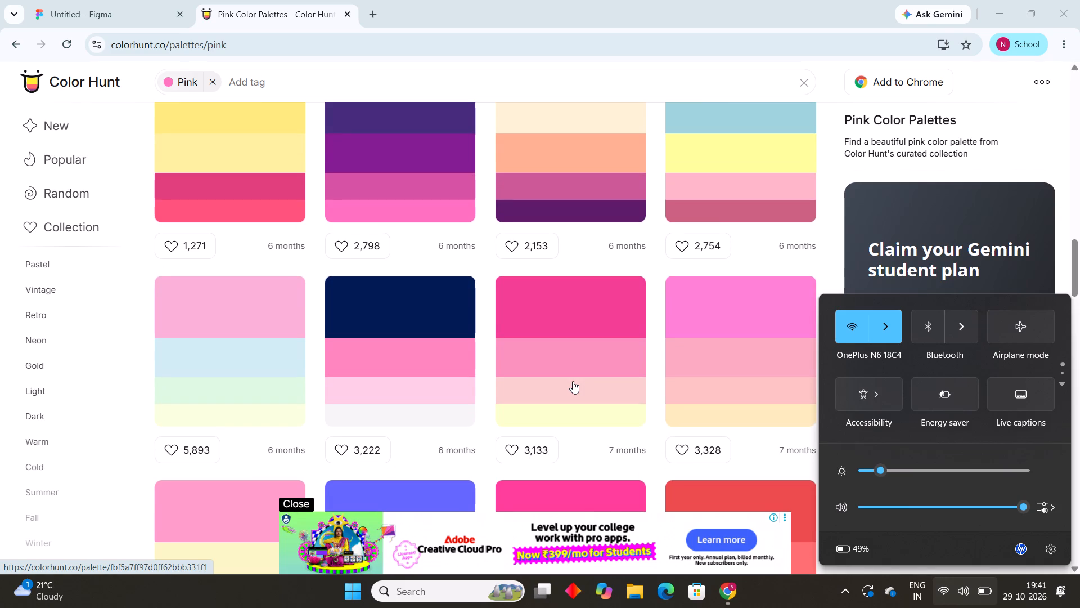
scroll(573, 381, "down", 1)
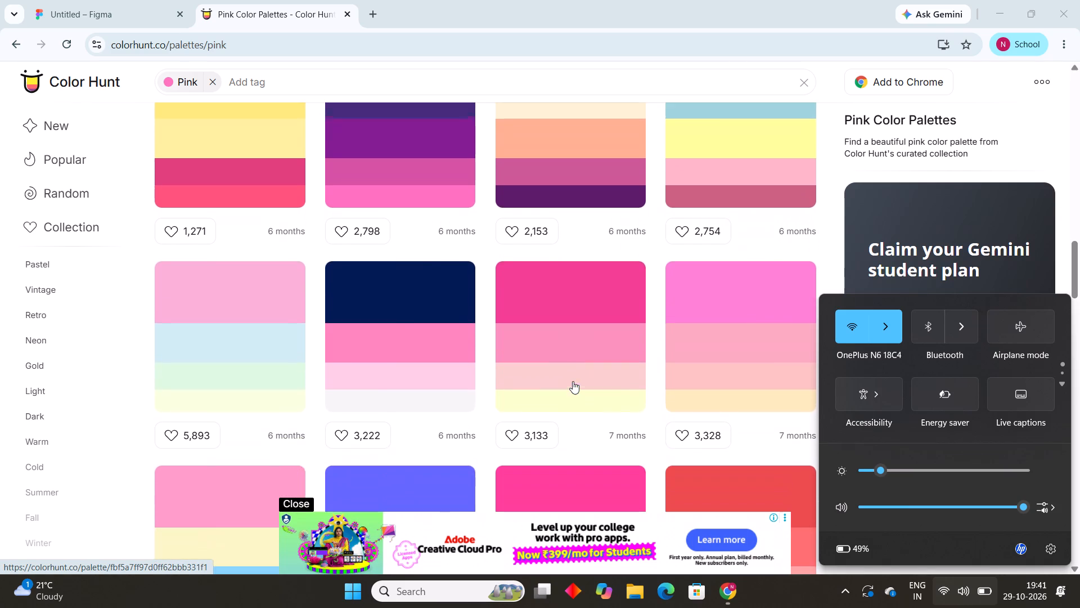
scroll(573, 381, "down", 1)
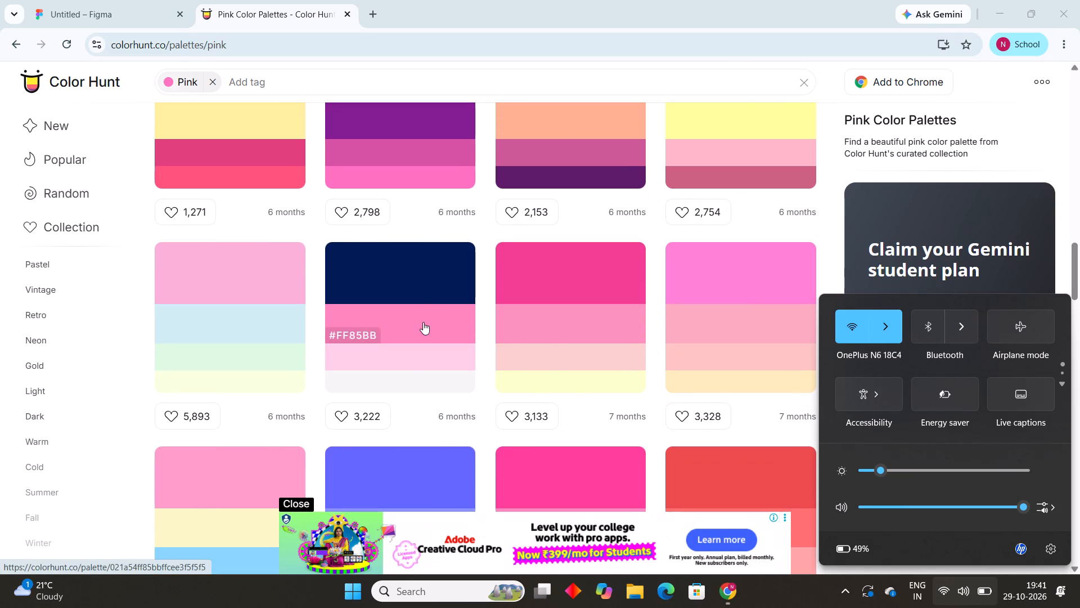
Open the palette of navy, pink, light pink and off-white, and copy its pink hex code #FF85BB.
left_click(423, 322)
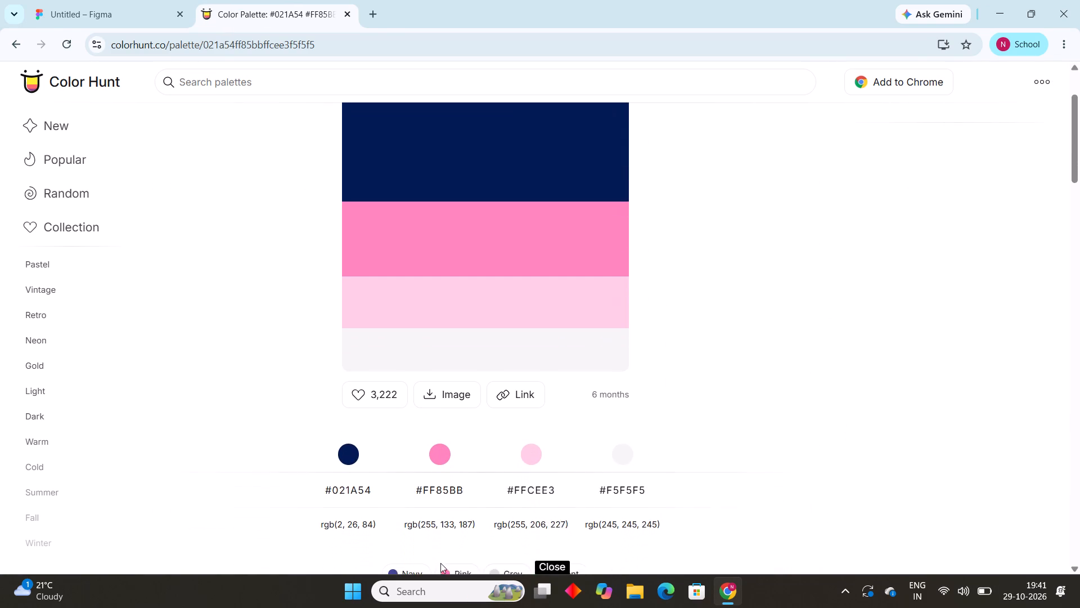
left_click(418, 484)
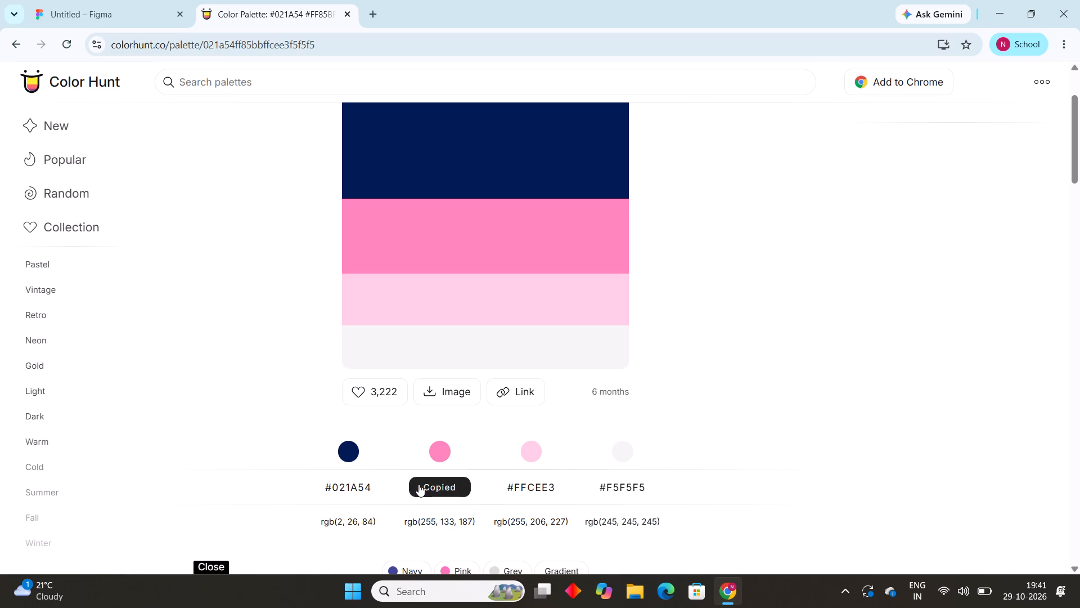
left_click(418, 484)
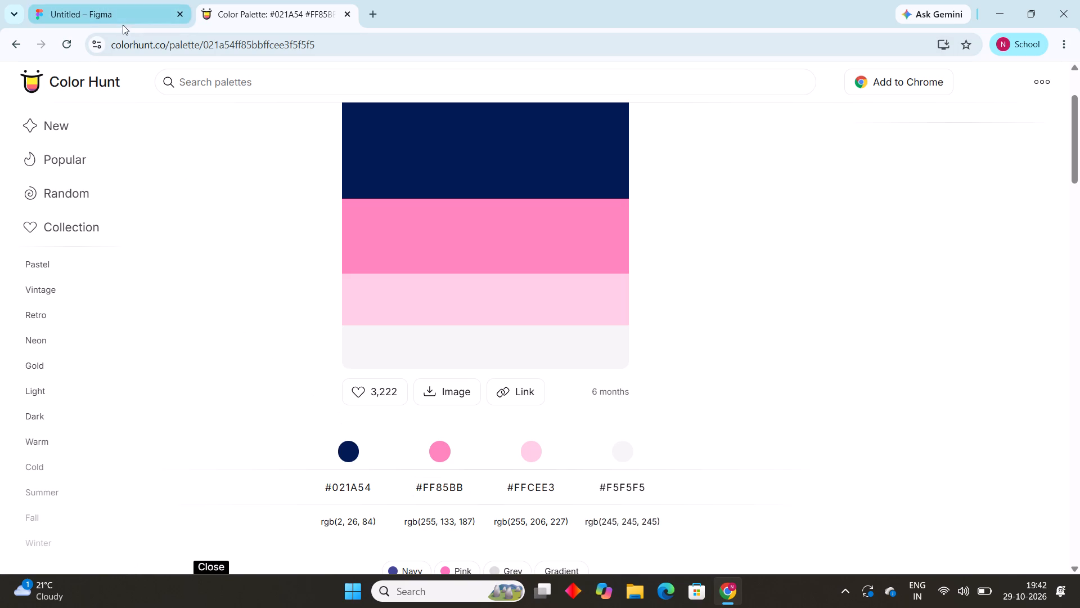
Switch back to the Figma file and rotate the "( open spotify app)" text in the teal pill slightly counterclockwise.
left_click(124, 3)
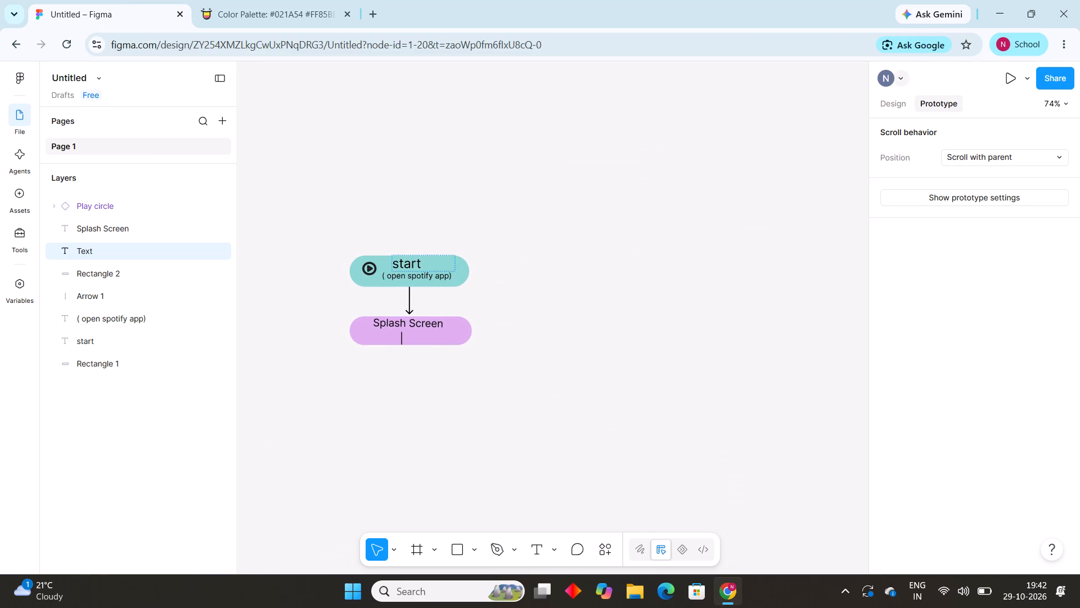
left_click_drag(469, 277, 447, 281)
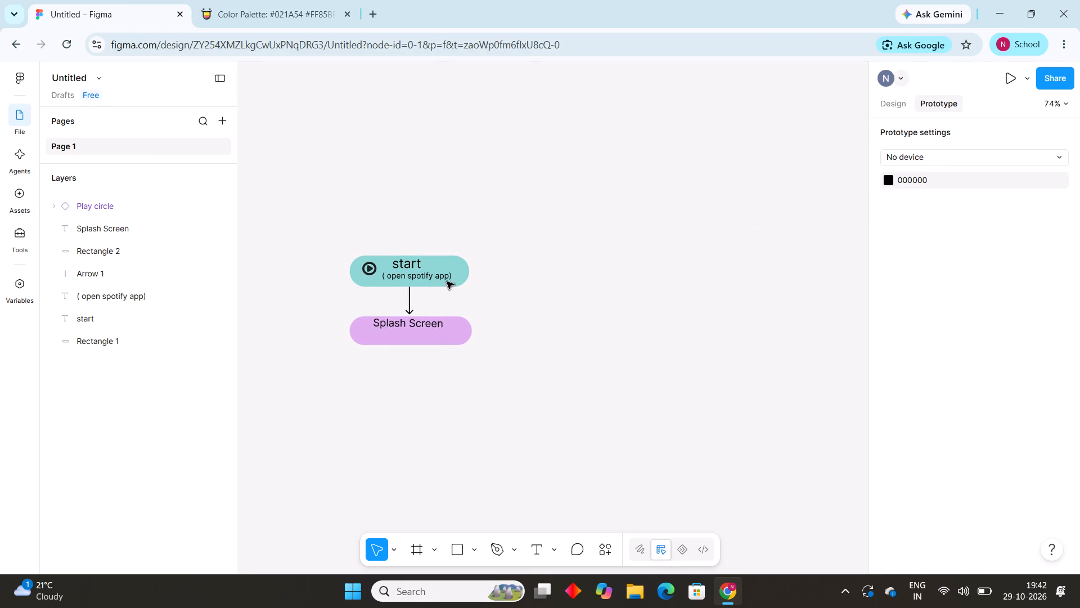
left_click_drag(447, 281, 447, 272)
left_click(447, 272)
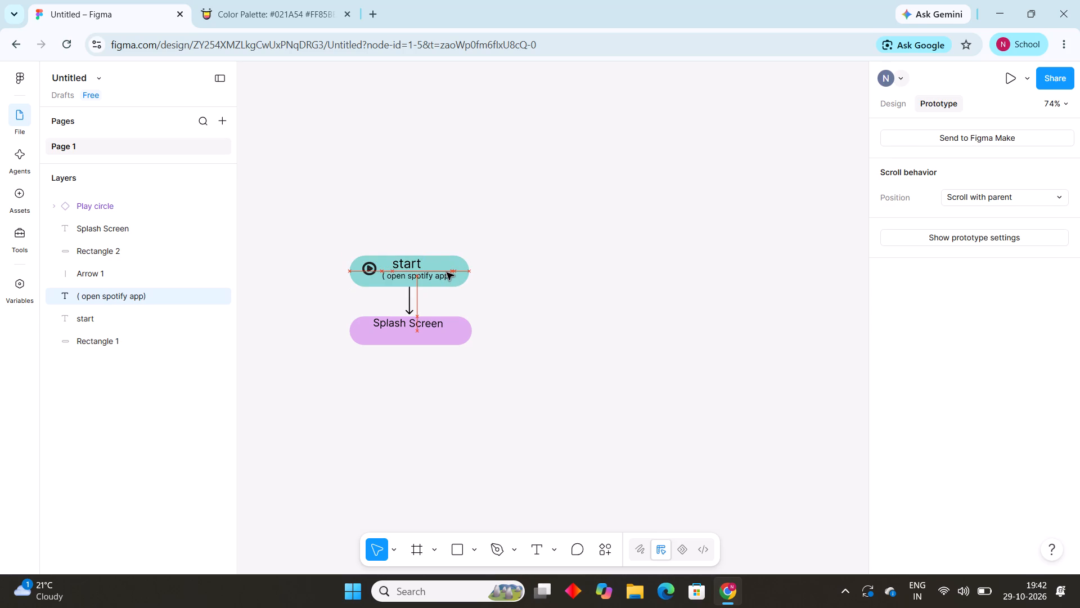
left_click(447, 272)
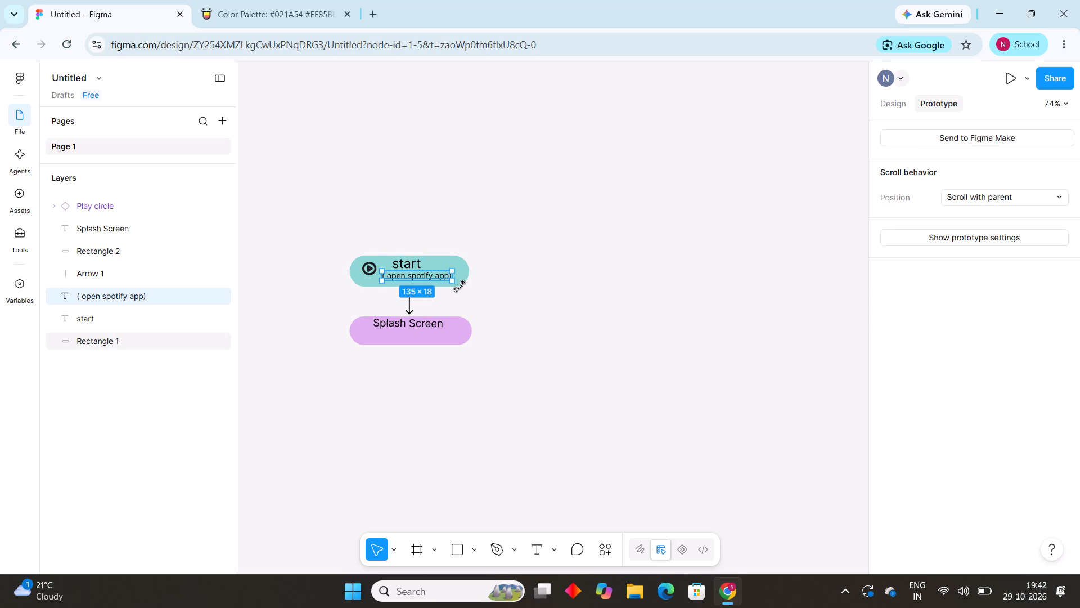
left_click_drag(460, 286, 467, 285)
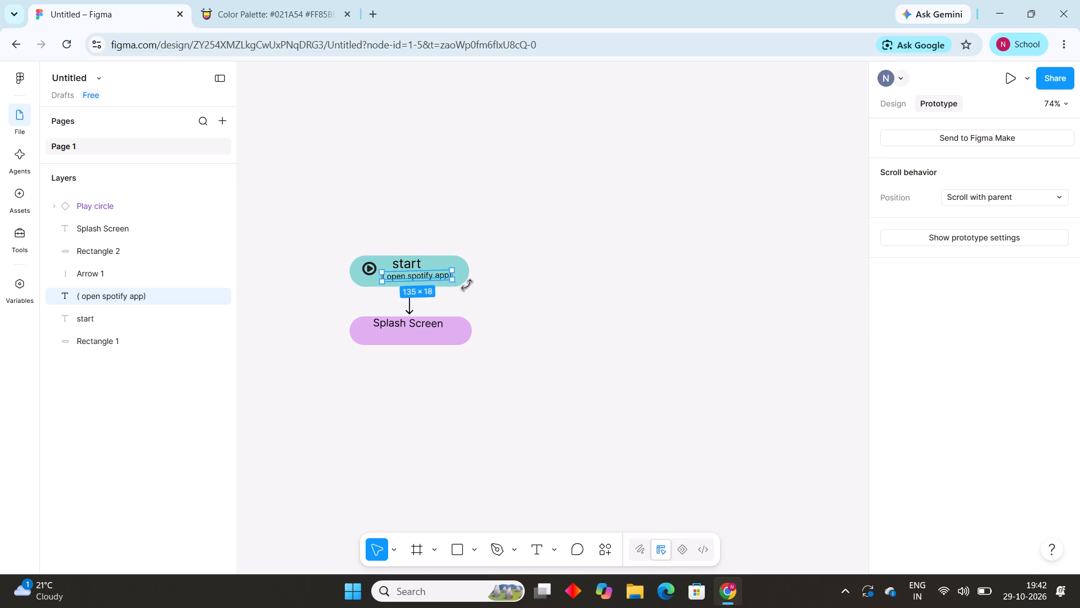
Rotate the "( open spotify app)" text in the teal pill back to horizontal.
left_click_drag(467, 285, 465, 287)
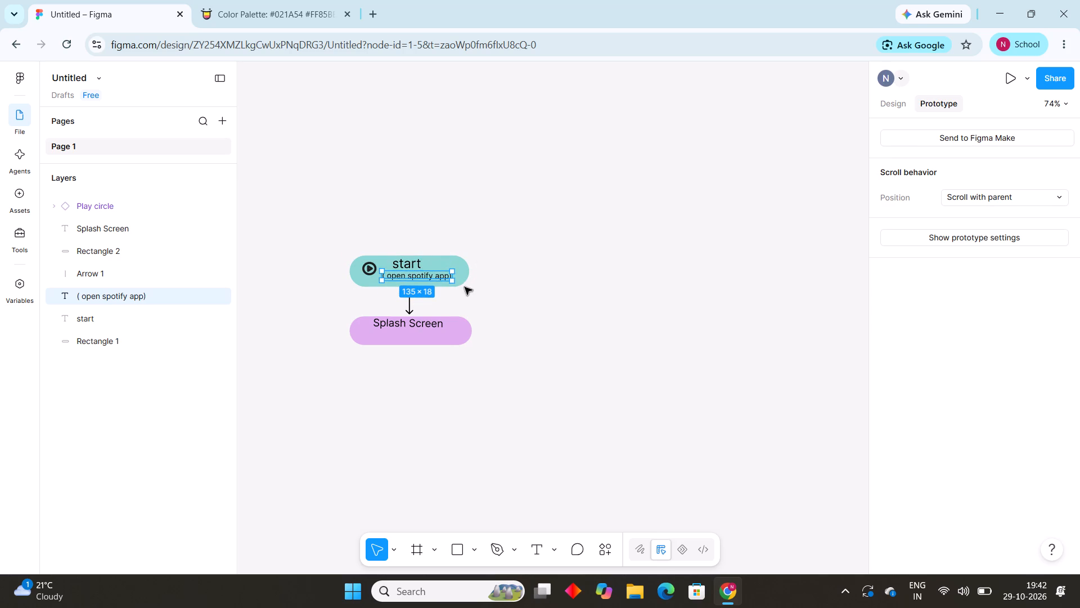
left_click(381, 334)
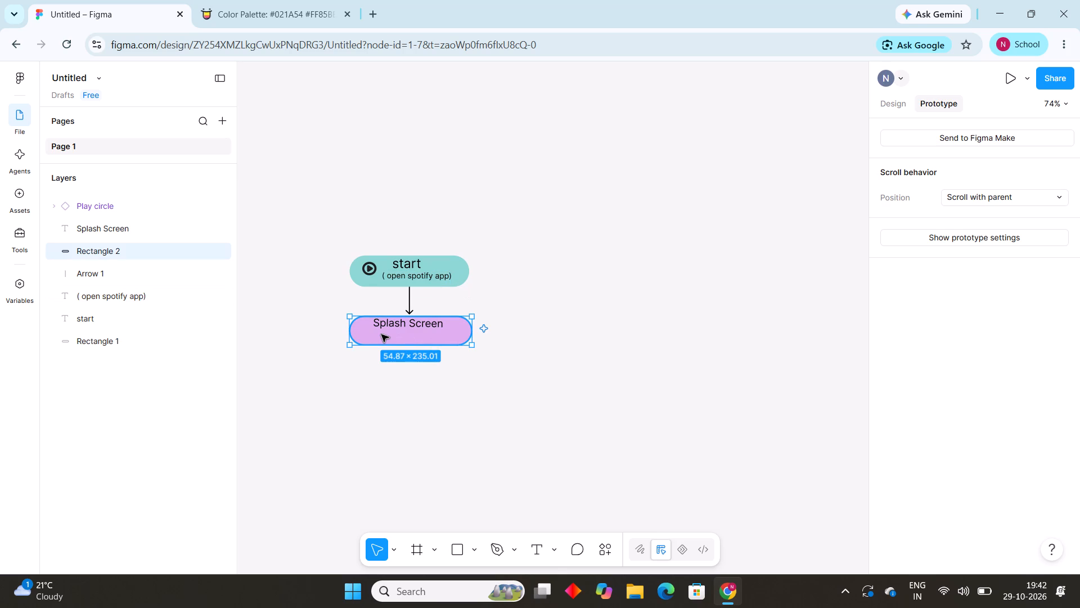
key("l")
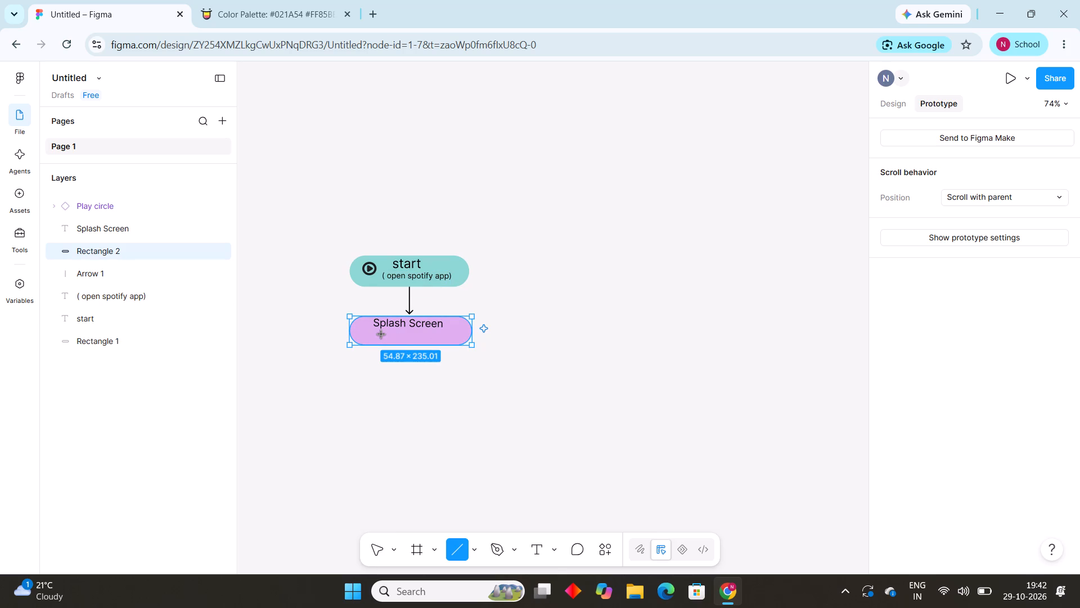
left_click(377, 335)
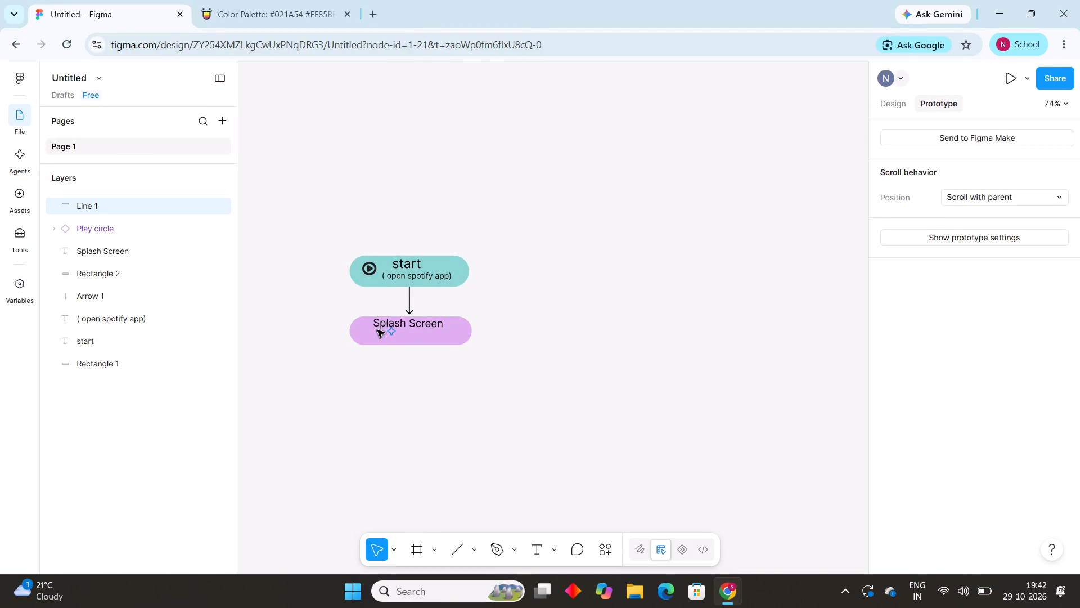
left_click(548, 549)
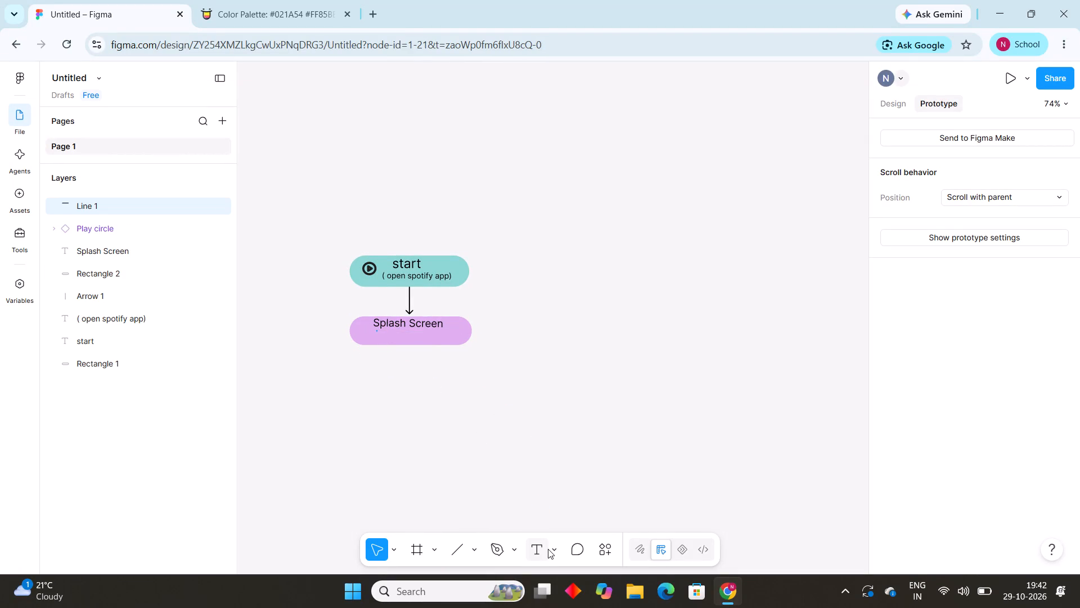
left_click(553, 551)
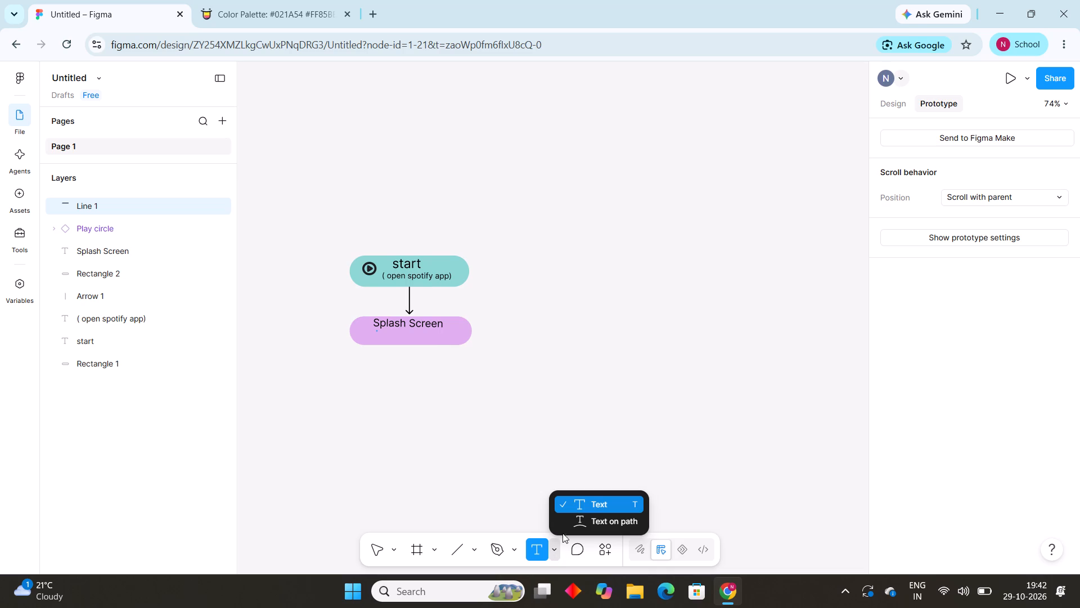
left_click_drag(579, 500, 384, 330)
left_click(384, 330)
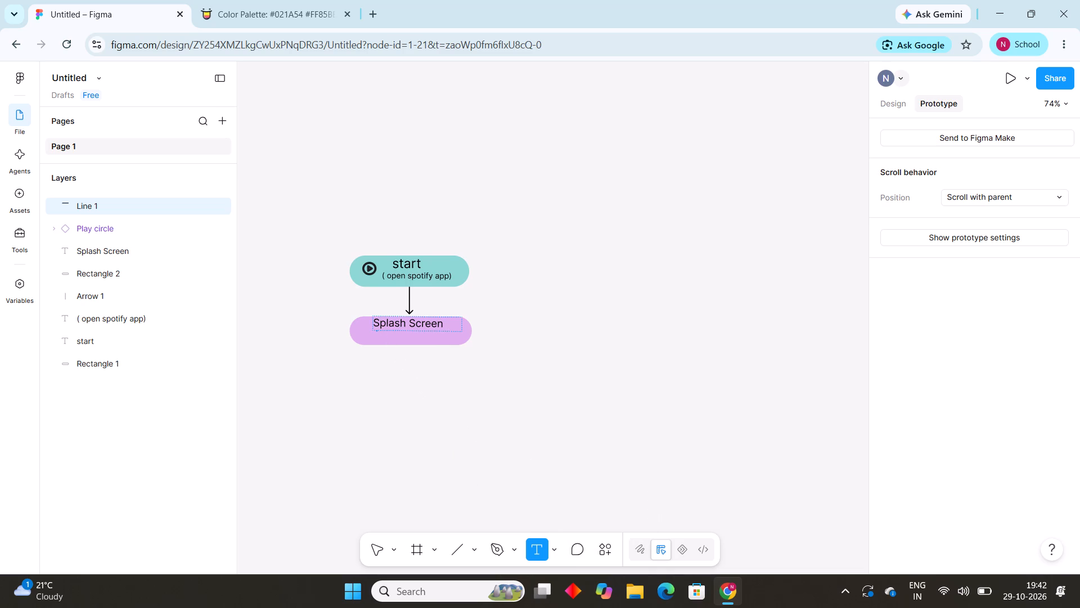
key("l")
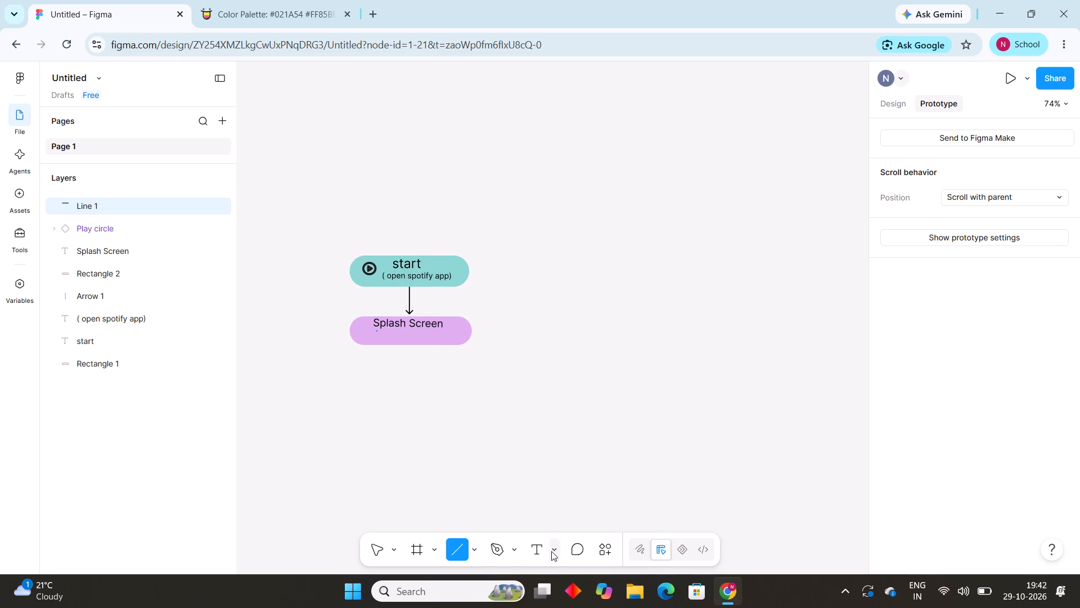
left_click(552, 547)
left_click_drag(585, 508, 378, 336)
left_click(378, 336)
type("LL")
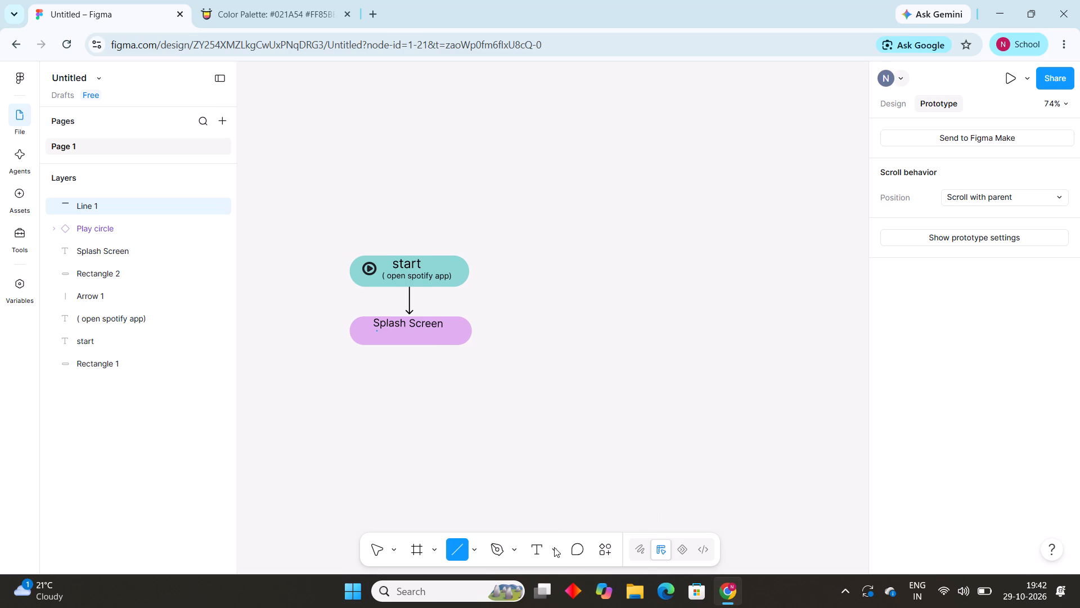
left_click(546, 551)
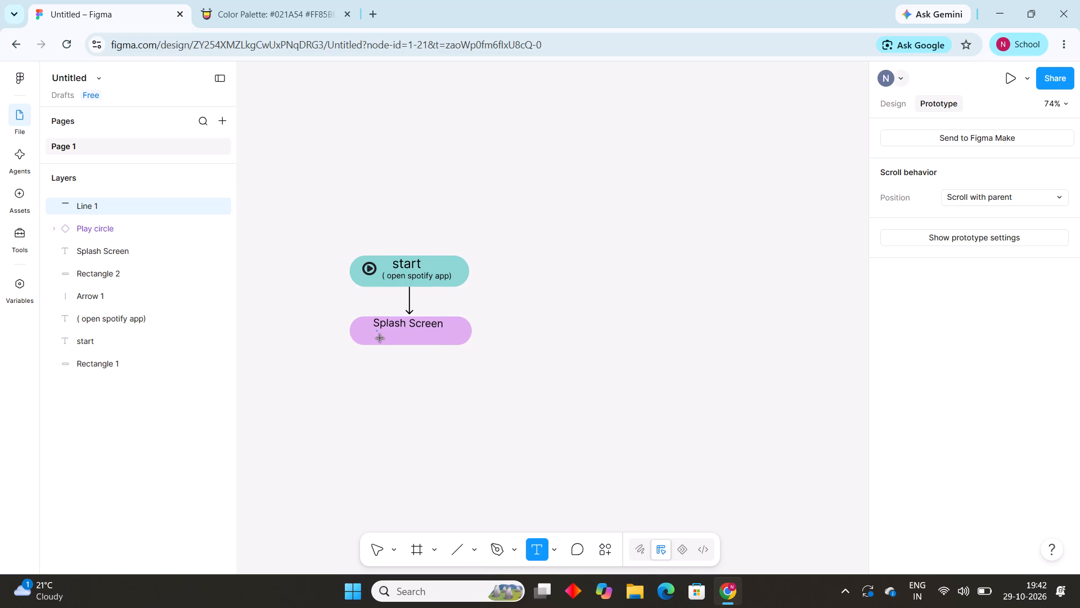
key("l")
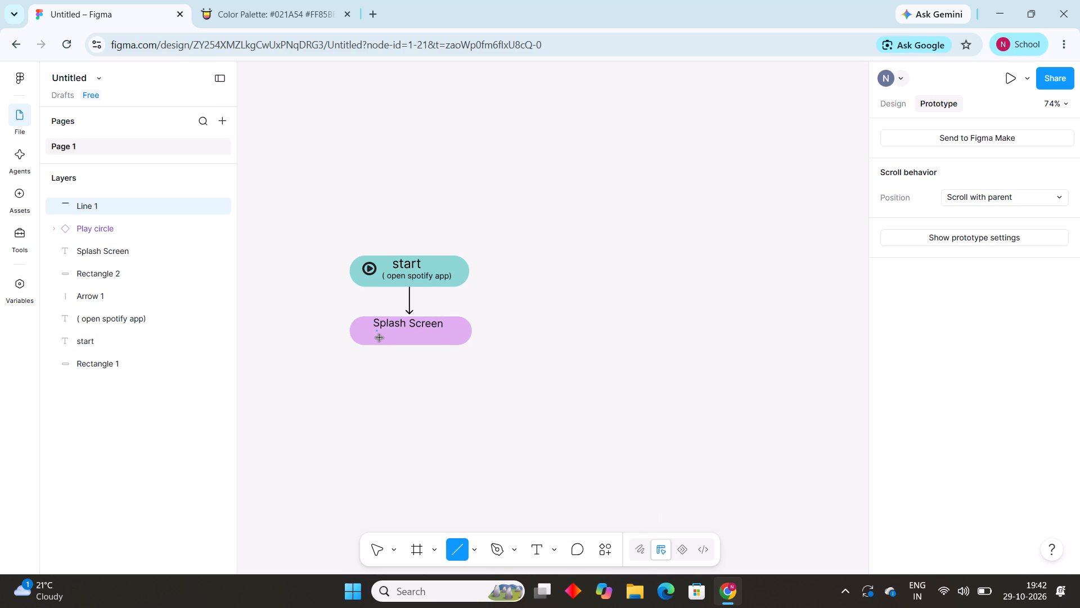
Add the text "Loading...)" under "Splash Screen" at the lower edge of the purple pill.
left_click(550, 549)
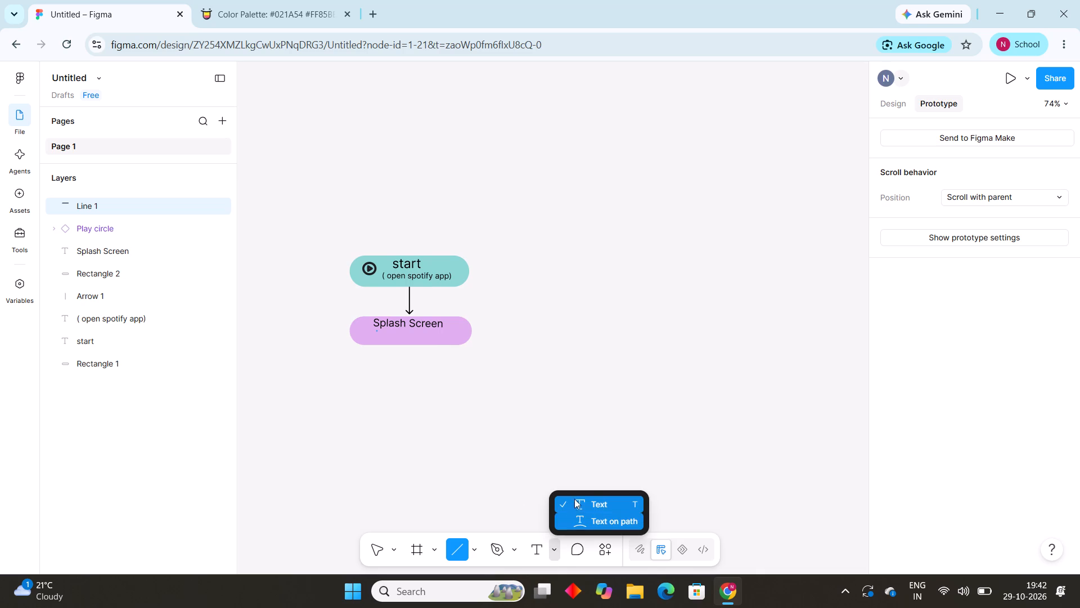
left_click(579, 494)
left_click(595, 503)
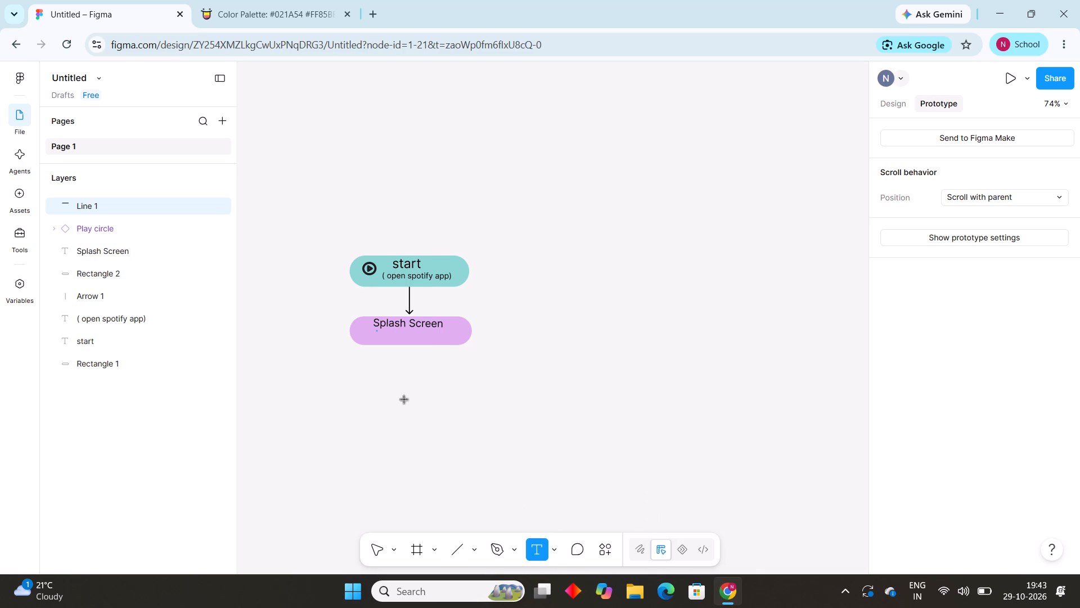
left_click(380, 340)
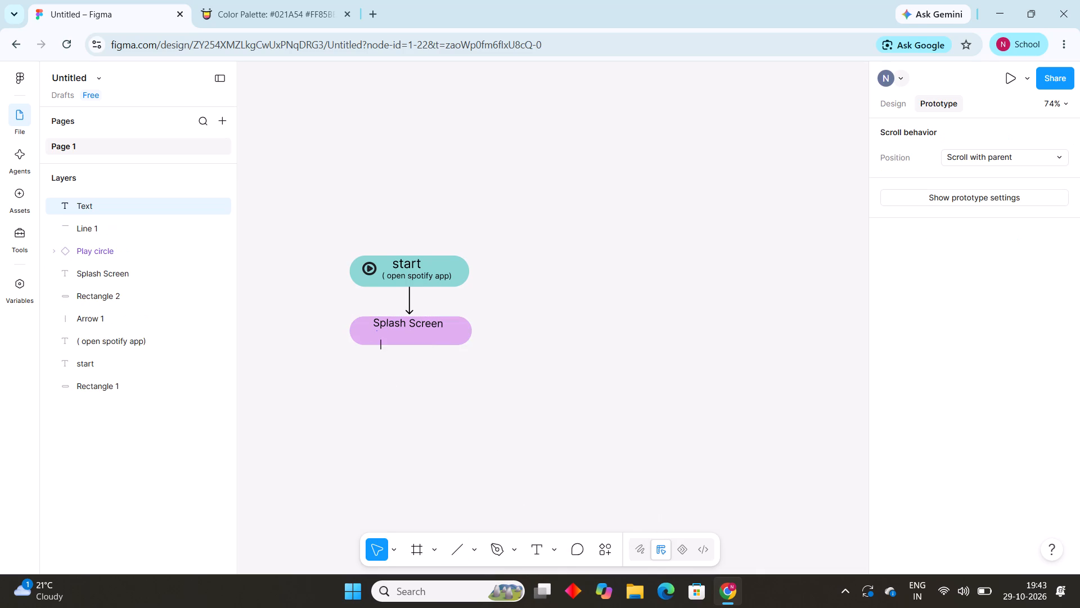
key("l")
key("o")
type("adin")
key("g")
type("...")
key("shift+parenright")
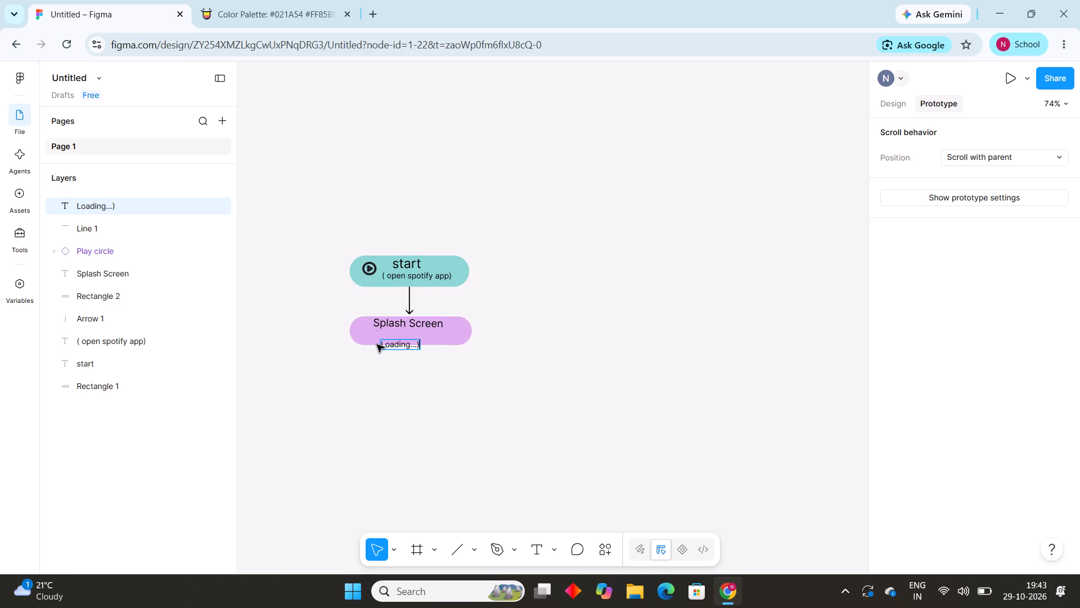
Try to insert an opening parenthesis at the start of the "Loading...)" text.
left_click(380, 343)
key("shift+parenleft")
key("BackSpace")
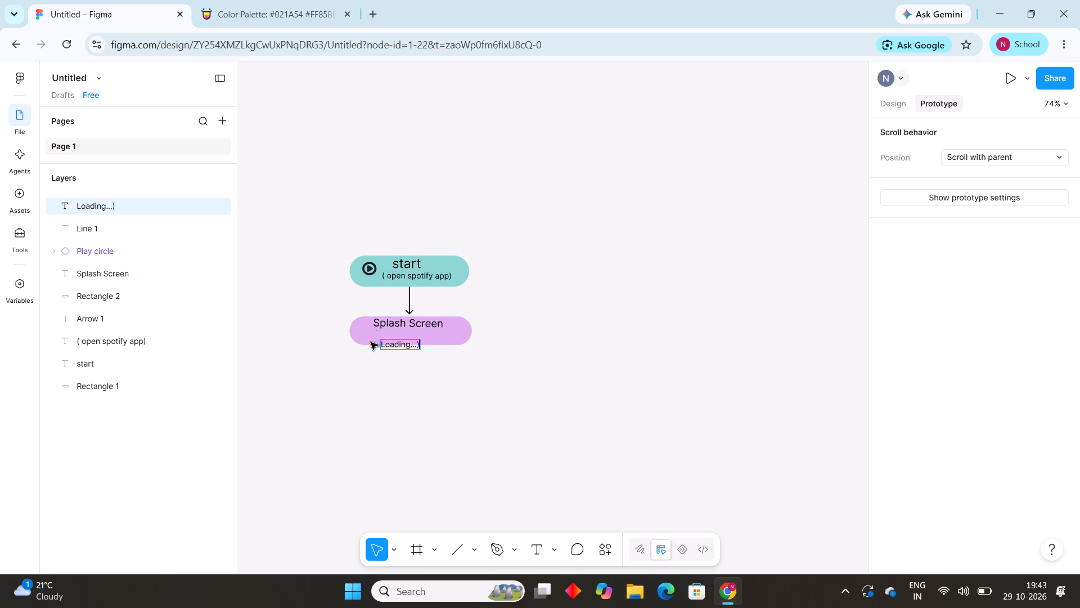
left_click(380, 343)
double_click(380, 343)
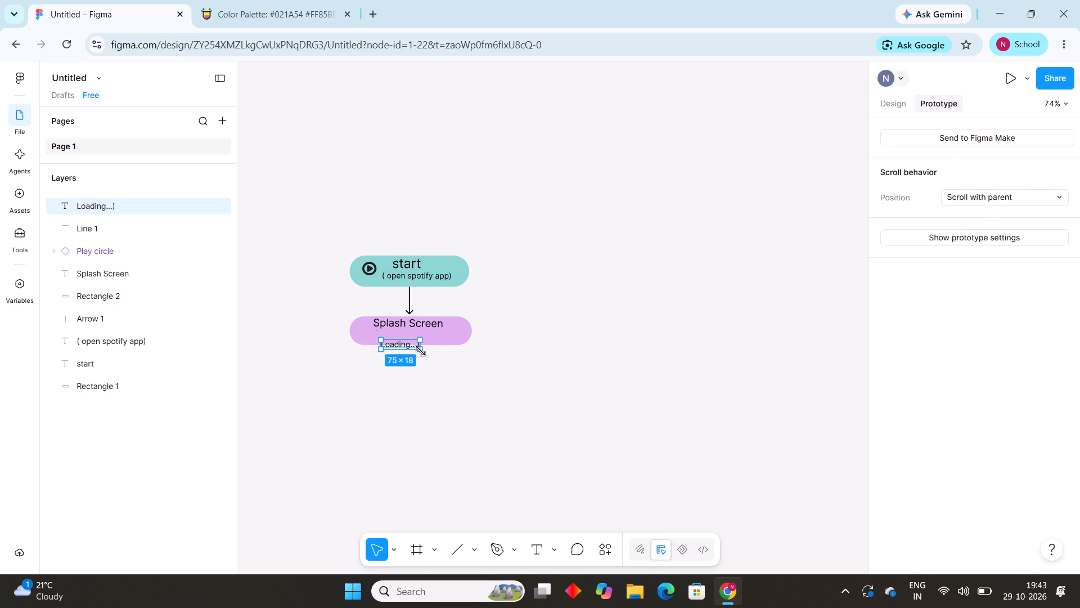
Resize the "Loading...)" text box to about 98 × 23 and move it inside the purple pill, roughly centered under "Splash Screen".
left_click_drag(420, 351, 405, 354)
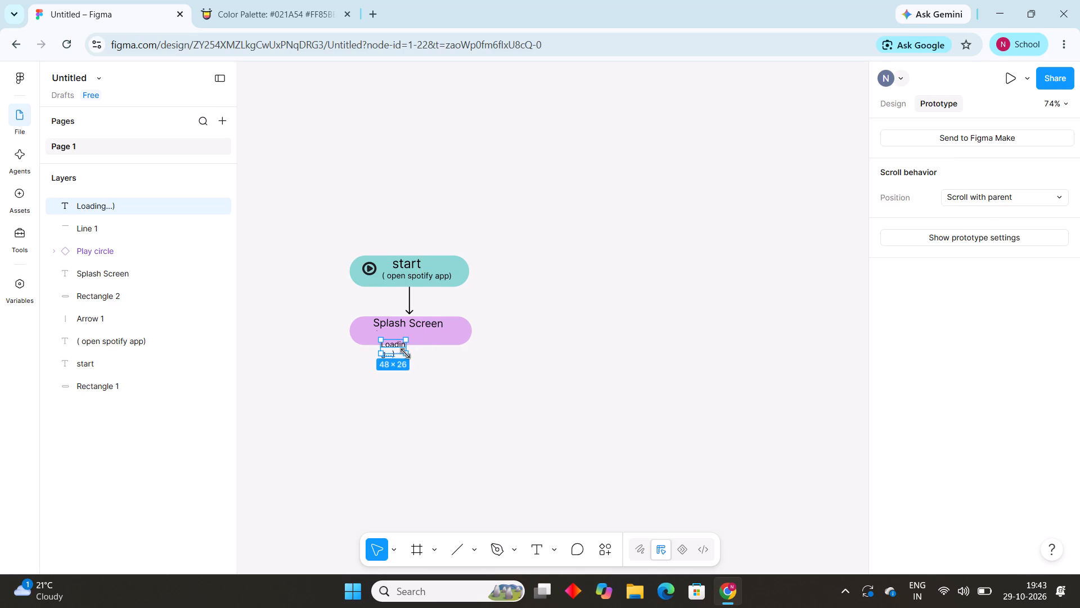
left_click_drag(405, 354, 432, 352)
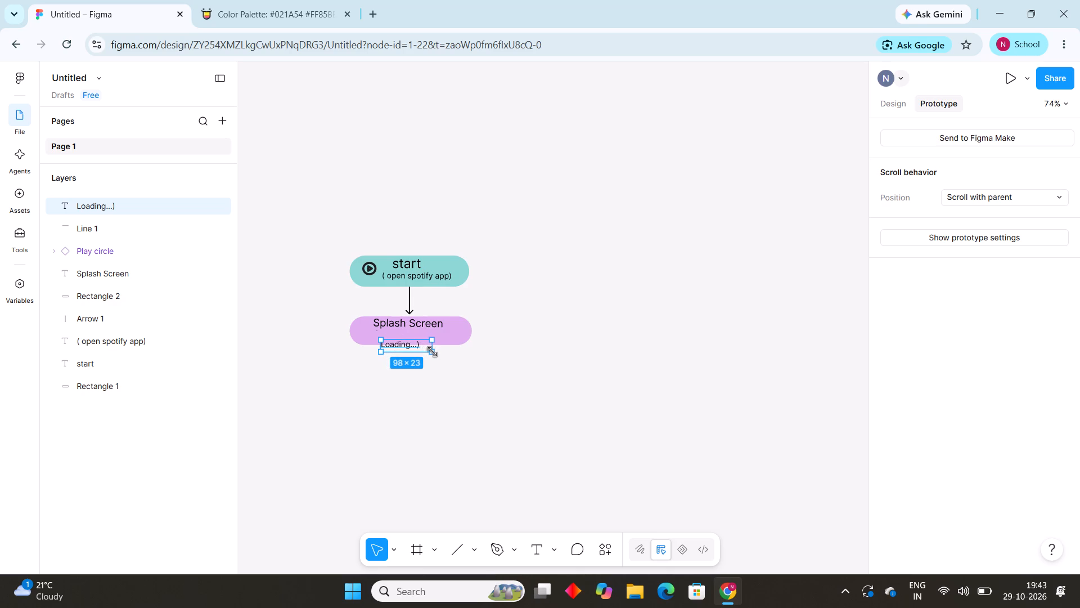
left_click_drag(415, 344, 417, 336)
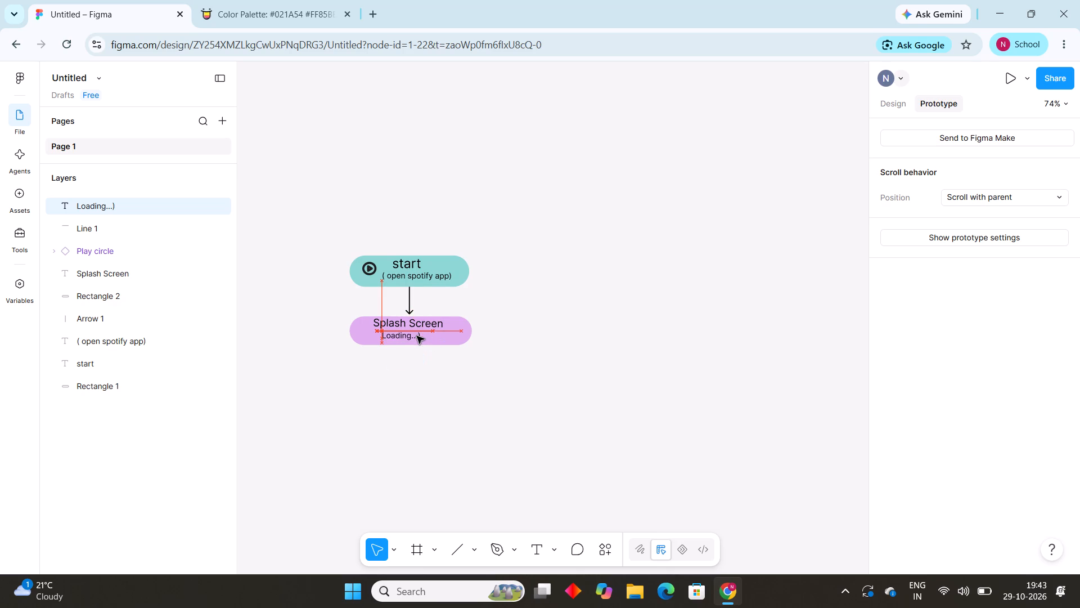
left_click_drag(417, 336, 421, 336)
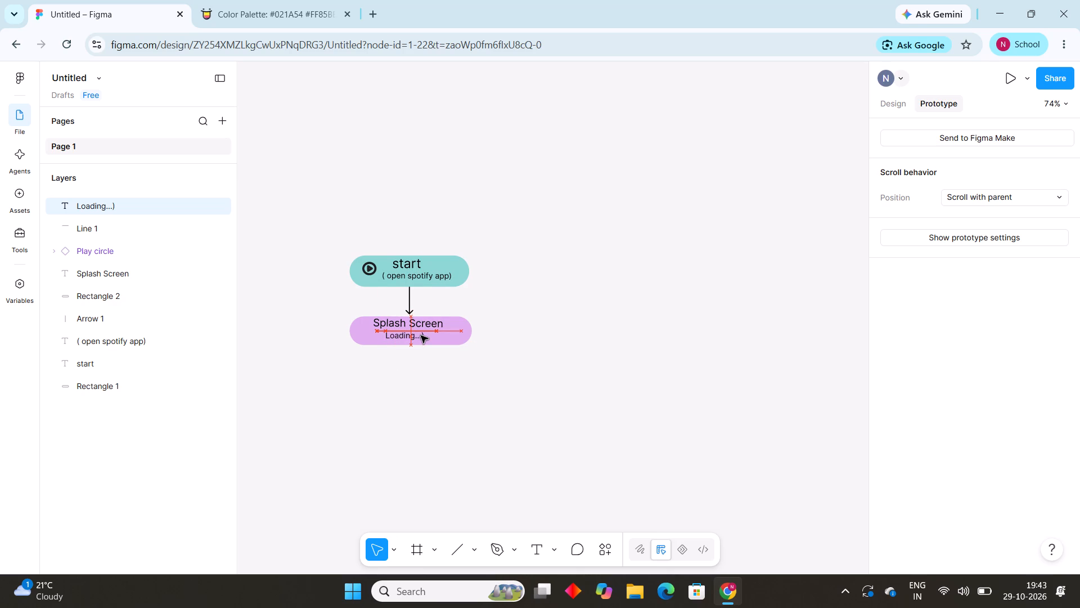
left_click_drag(421, 336, 423, 337)
left_click(423, 337)
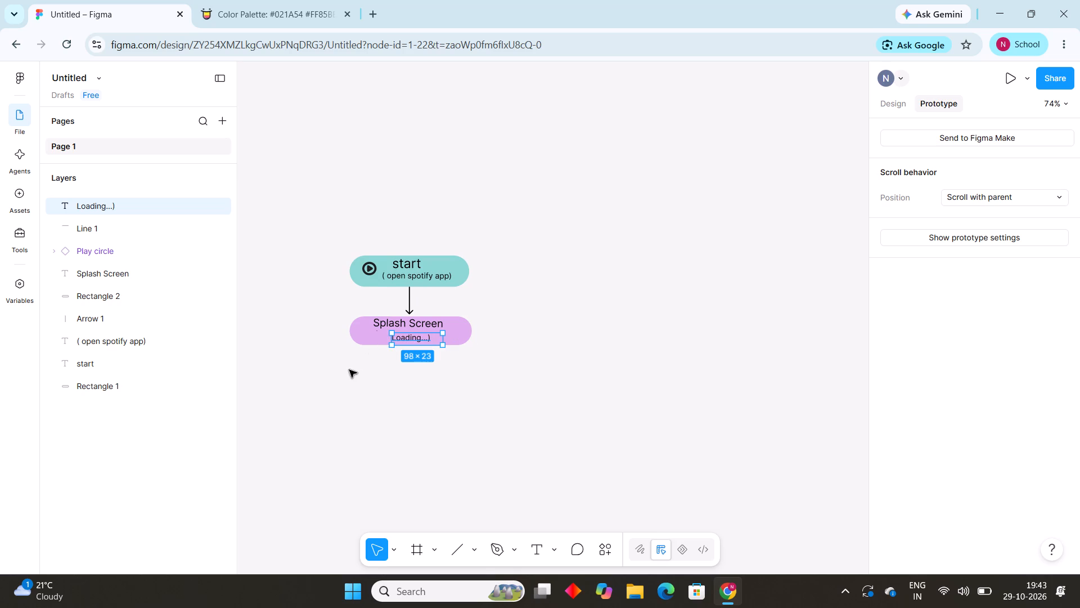
left_click(346, 374)
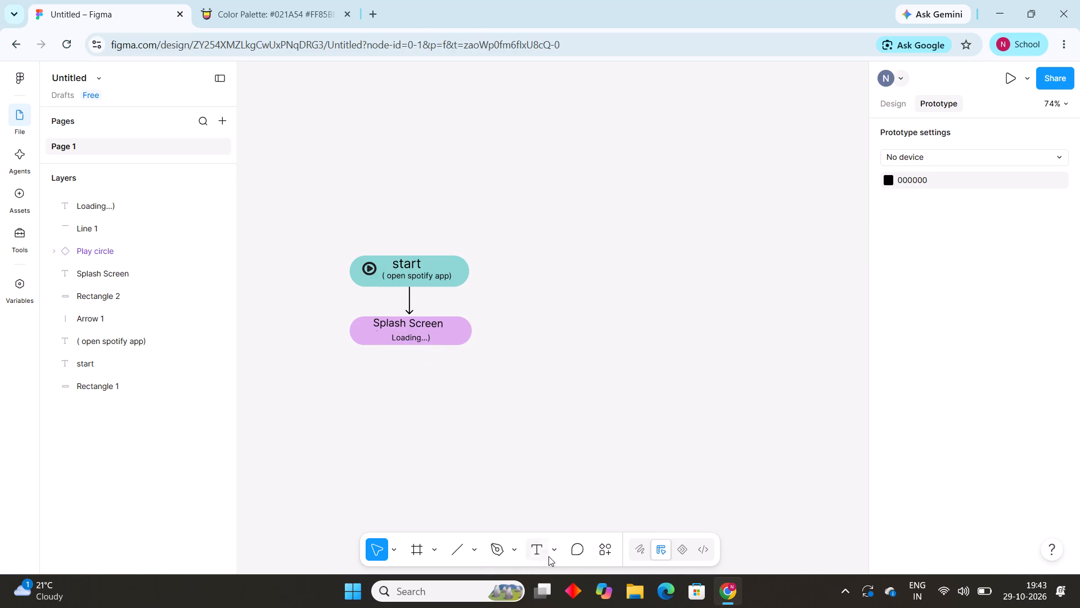
Add a separate "(" text object just in front of "Loading...)" in the purple pill.
left_click(552, 545)
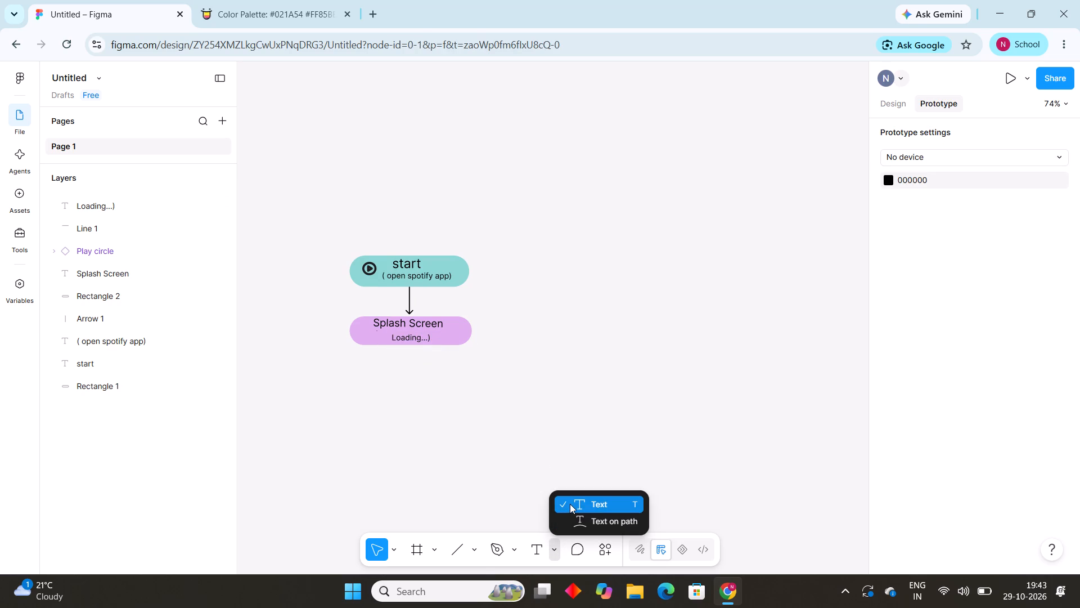
left_click(570, 504)
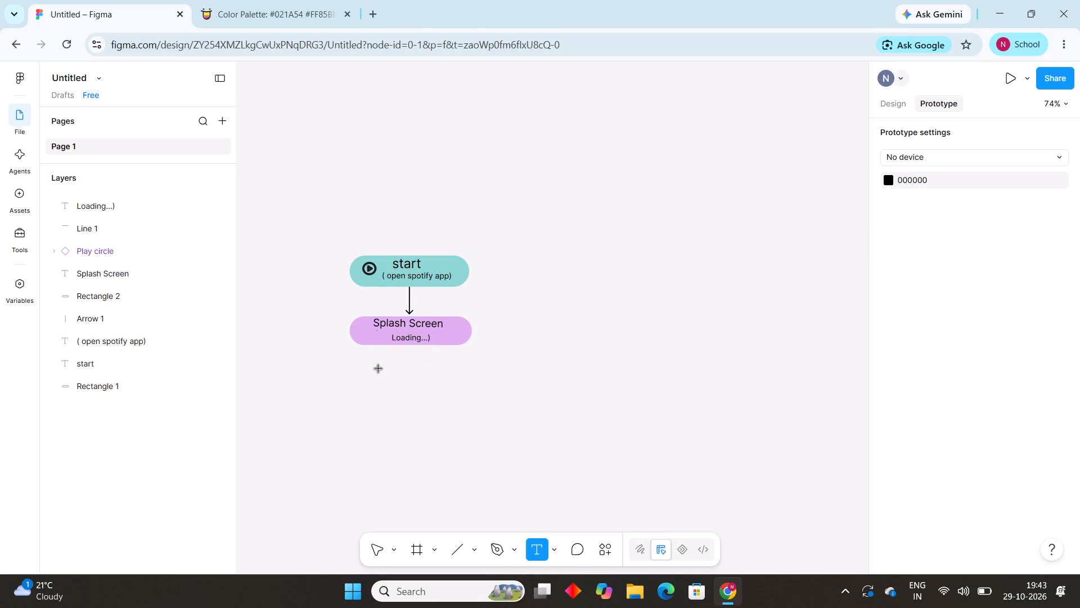
left_click(389, 338)
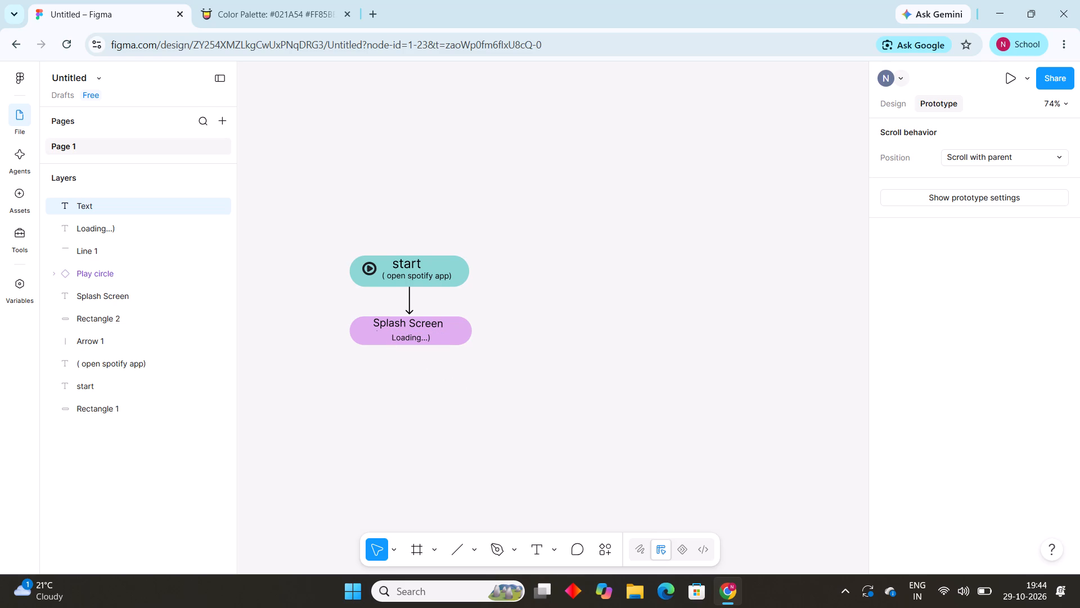
key("shift+parenleft")
left_click_drag(389, 343, 395, 373)
left_click(395, 373)
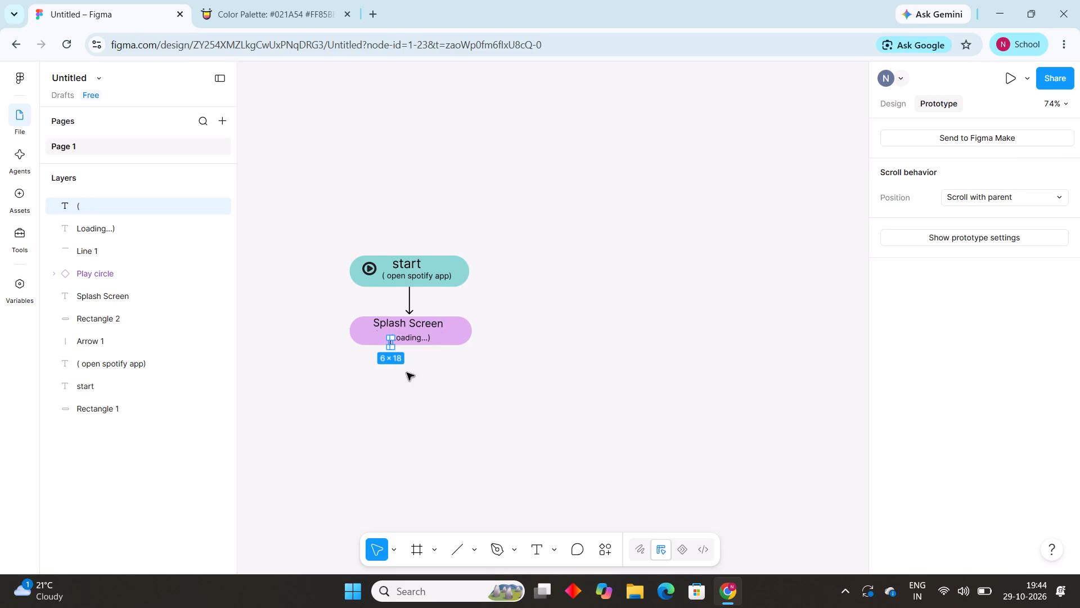
Move the "(" text up inside the purple pill so it sits directly in front of "Loading...)".
left_click_drag(389, 345, 389, 340)
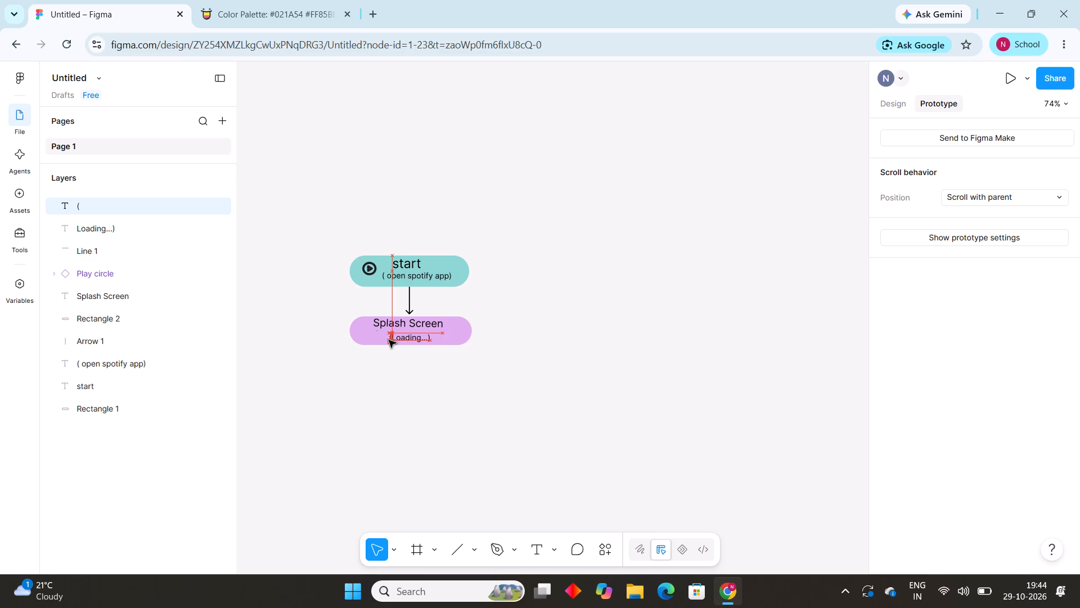
left_click_drag(389, 340, 385, 339)
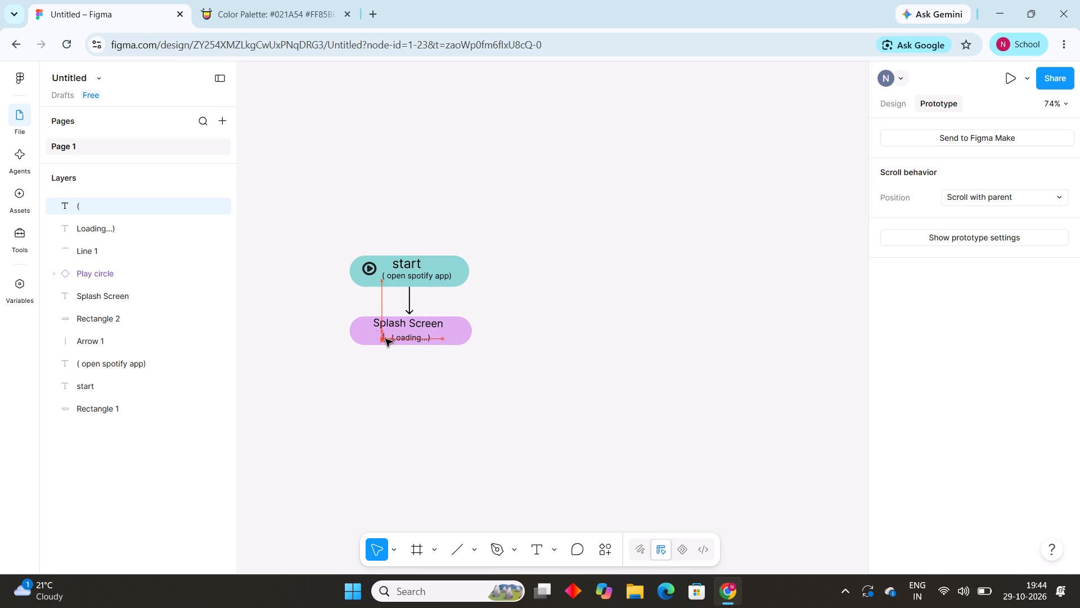
left_click_drag(385, 339, 386, 339)
left_click(385, 372)
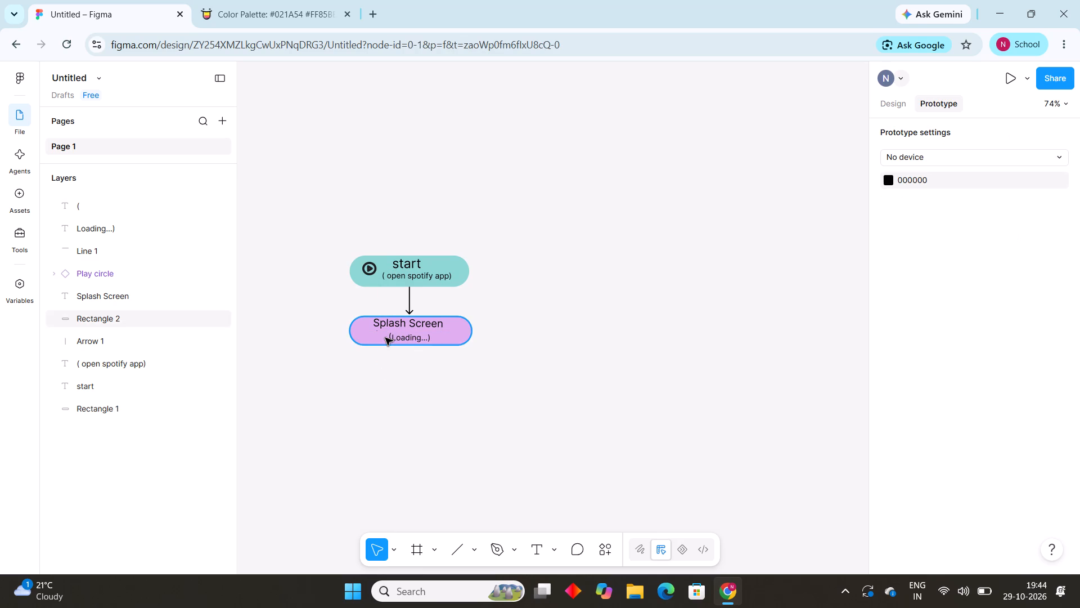
left_click(391, 337)
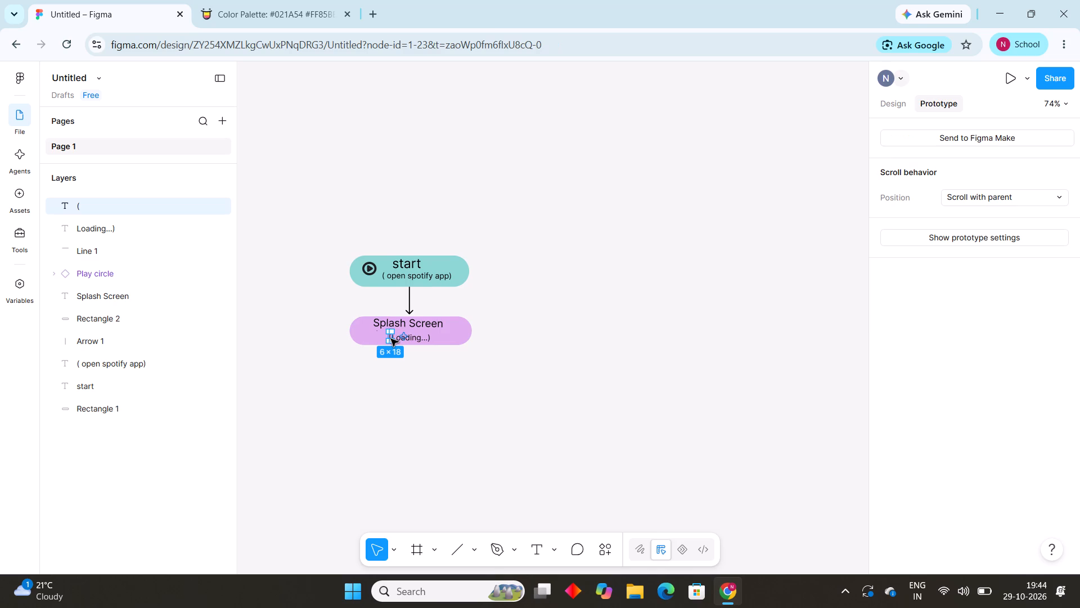
left_click(391, 337)
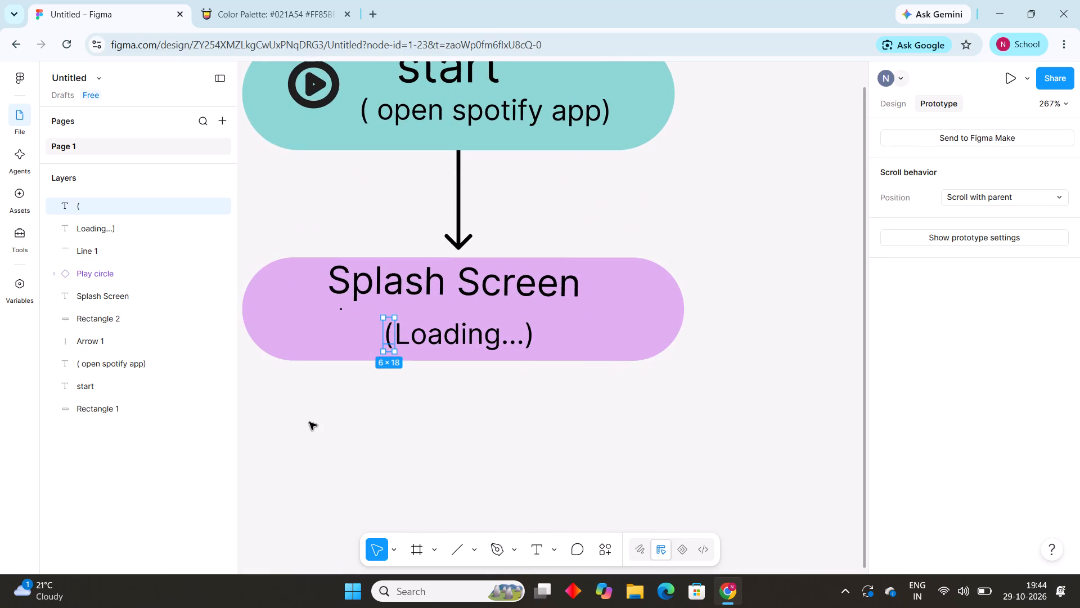
left_click(308, 428)
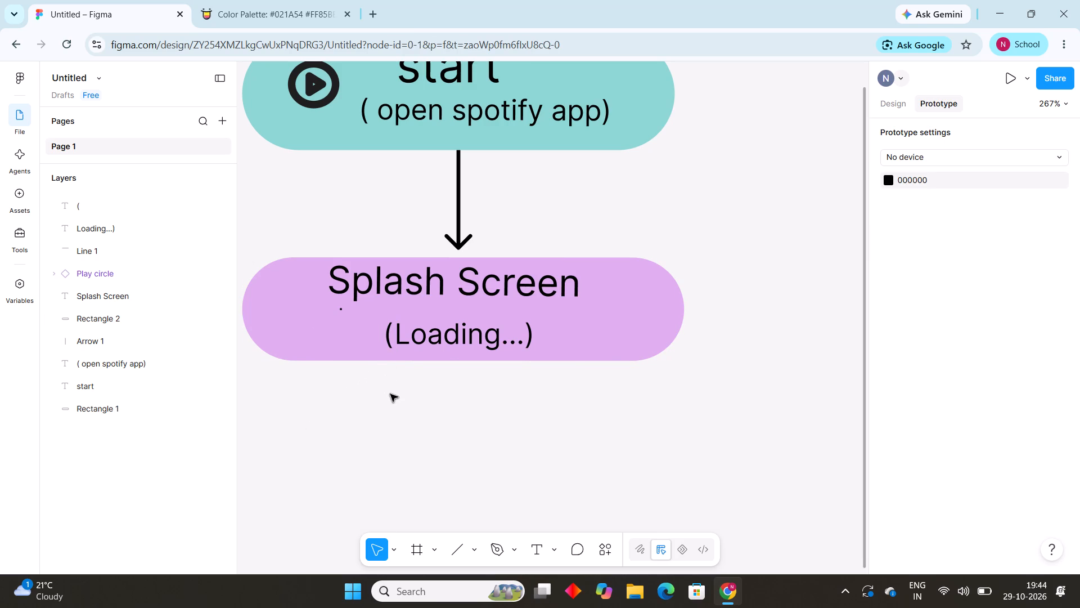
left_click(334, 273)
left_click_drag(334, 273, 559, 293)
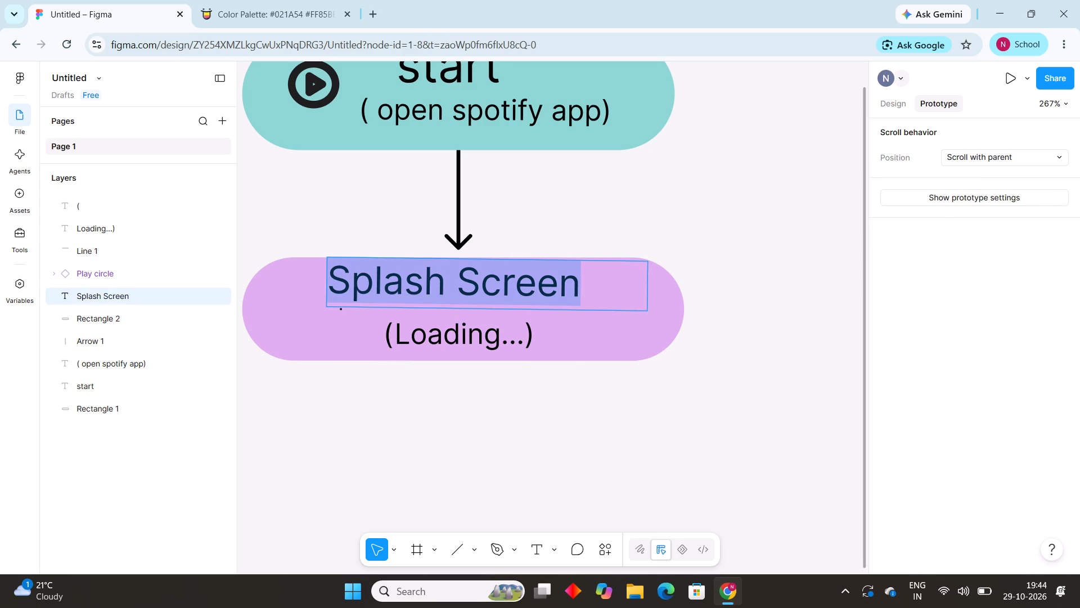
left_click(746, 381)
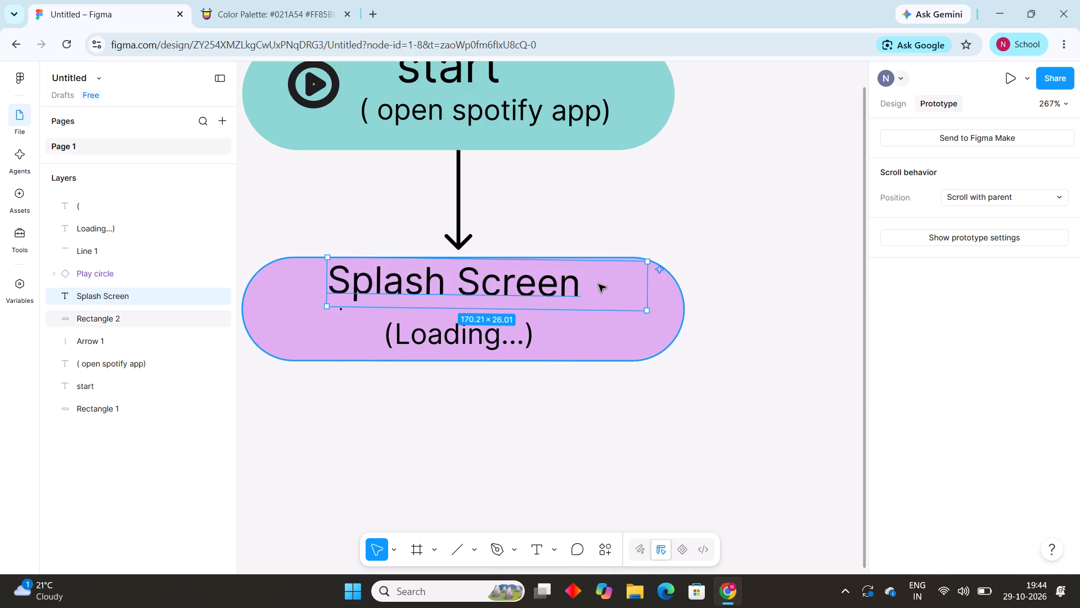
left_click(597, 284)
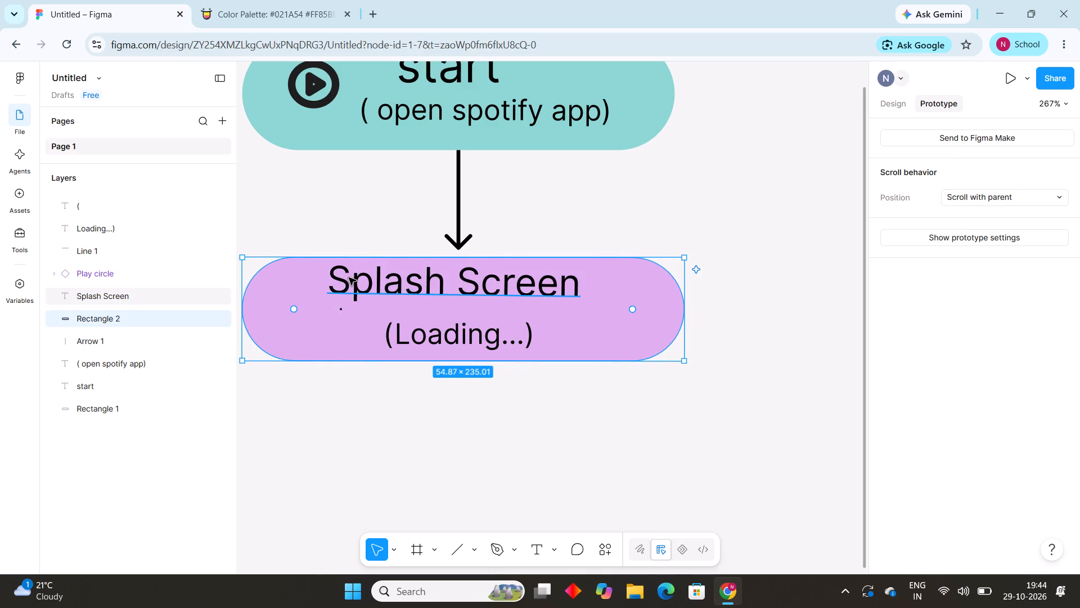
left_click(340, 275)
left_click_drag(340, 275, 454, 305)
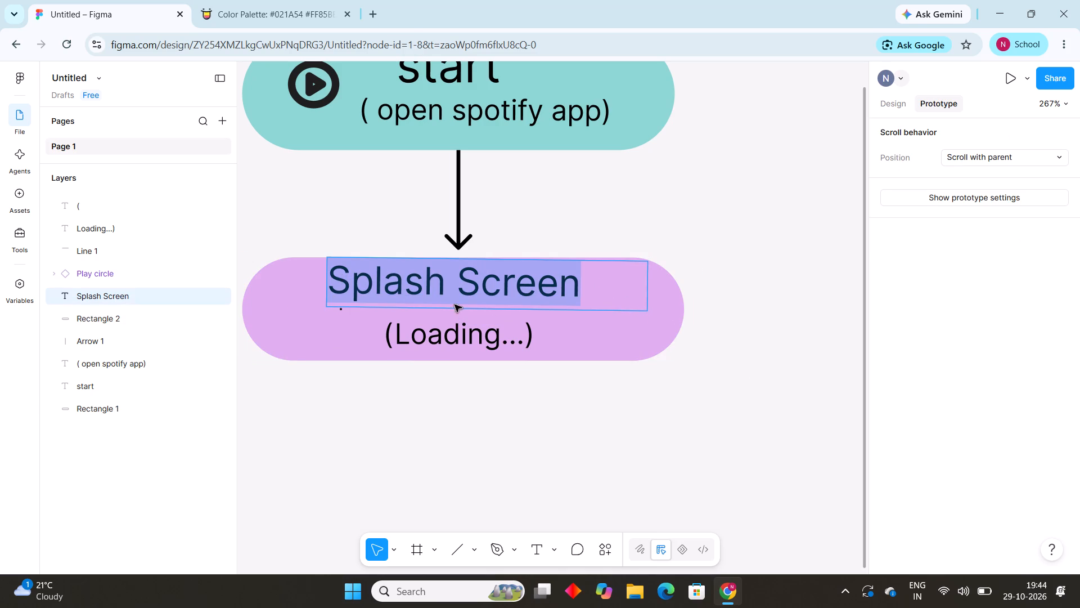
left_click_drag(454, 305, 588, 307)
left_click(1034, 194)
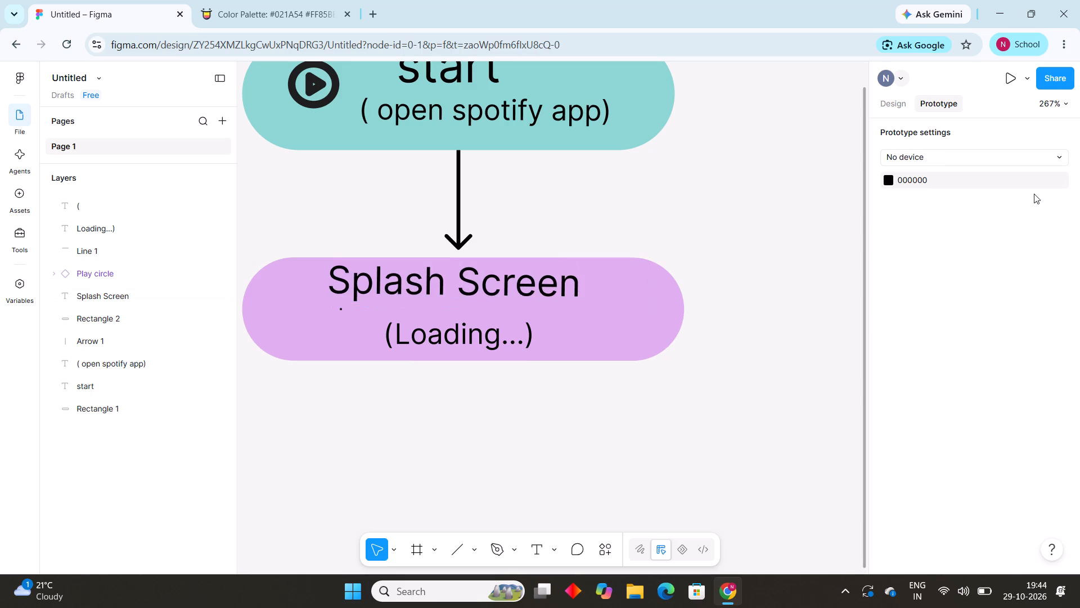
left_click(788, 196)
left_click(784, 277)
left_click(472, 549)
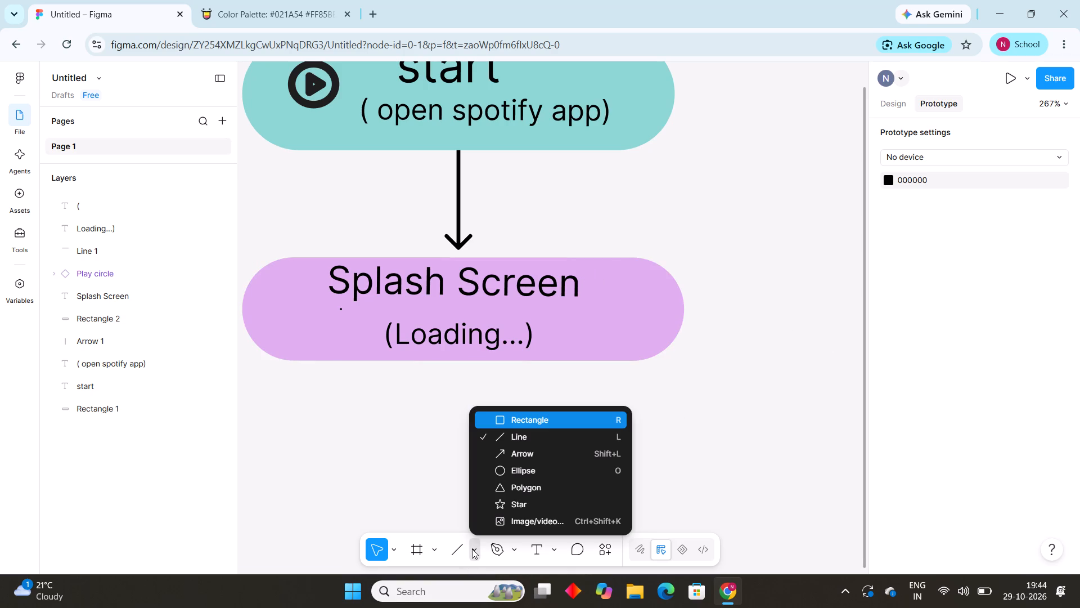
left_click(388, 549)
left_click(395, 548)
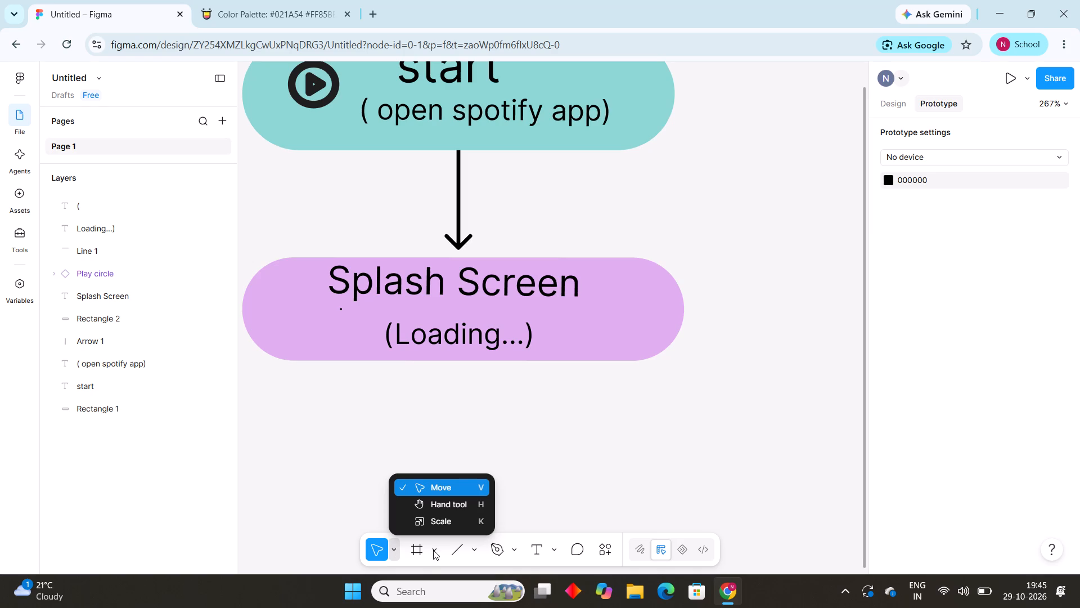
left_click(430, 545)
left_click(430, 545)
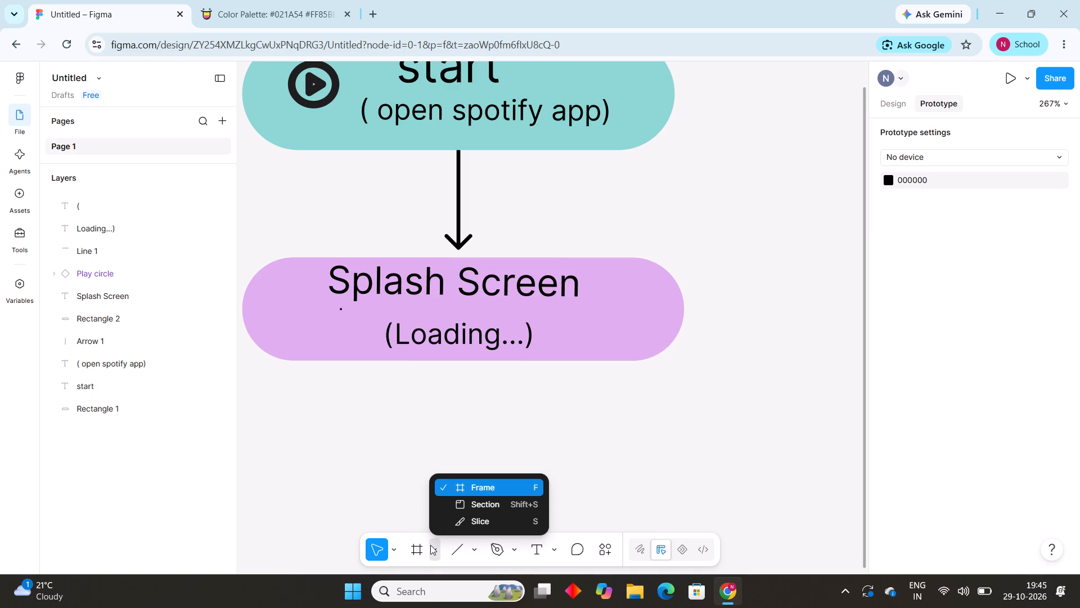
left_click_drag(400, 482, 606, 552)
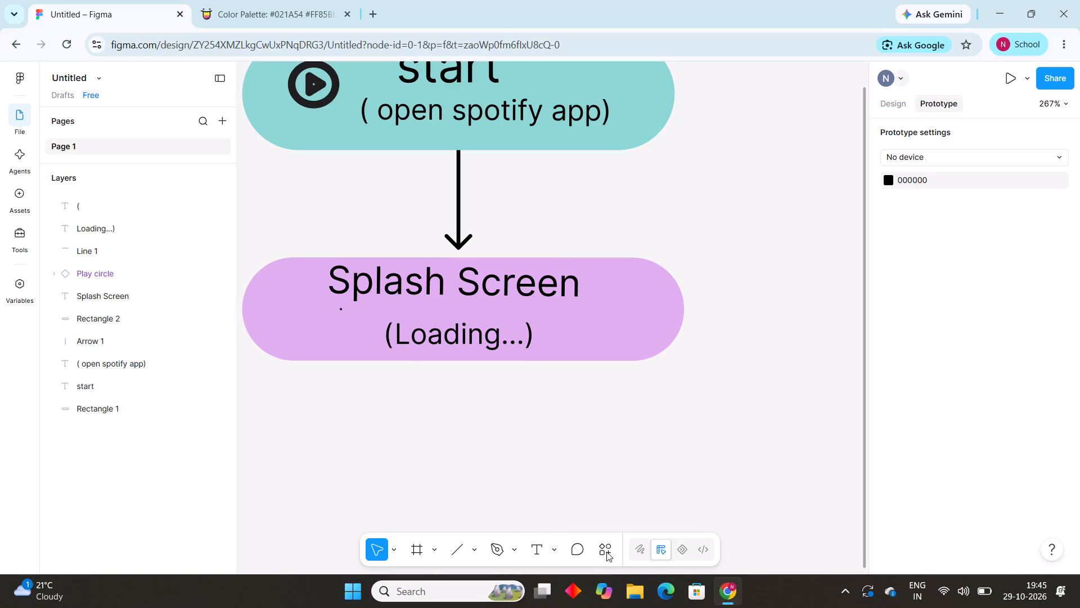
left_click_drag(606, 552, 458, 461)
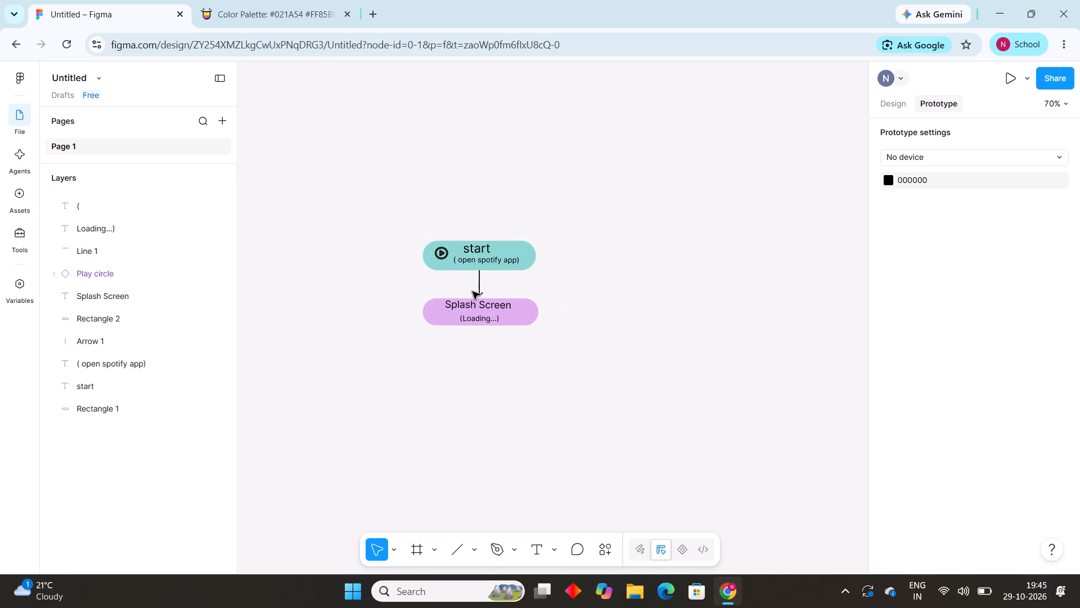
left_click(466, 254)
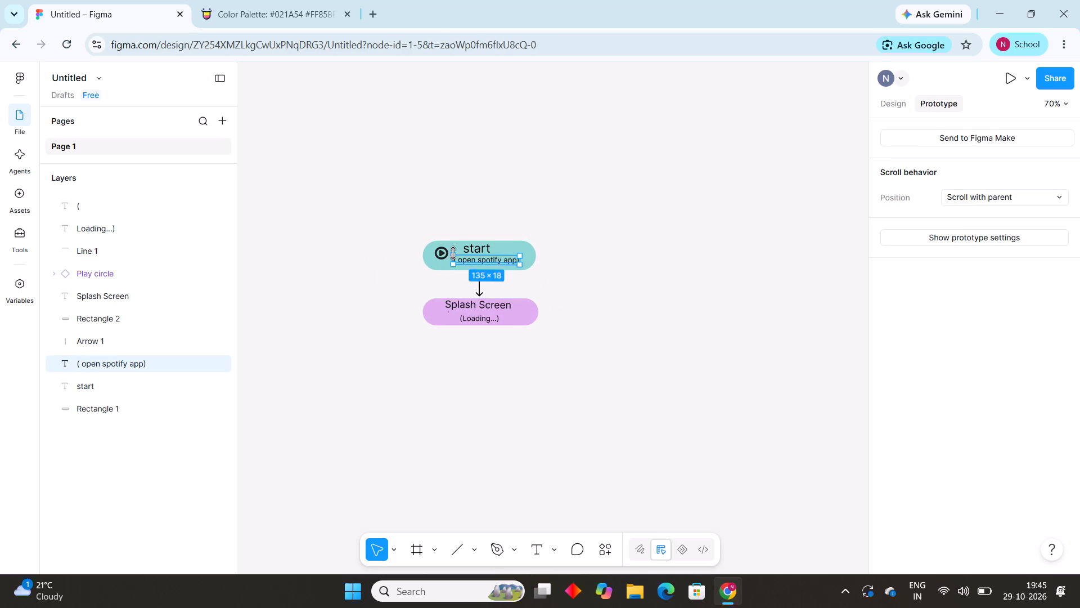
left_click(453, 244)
Draw a vertical downward arrow about 43 long from the lower edge of the purple "Splash Screen" pill.
left_click(470, 543)
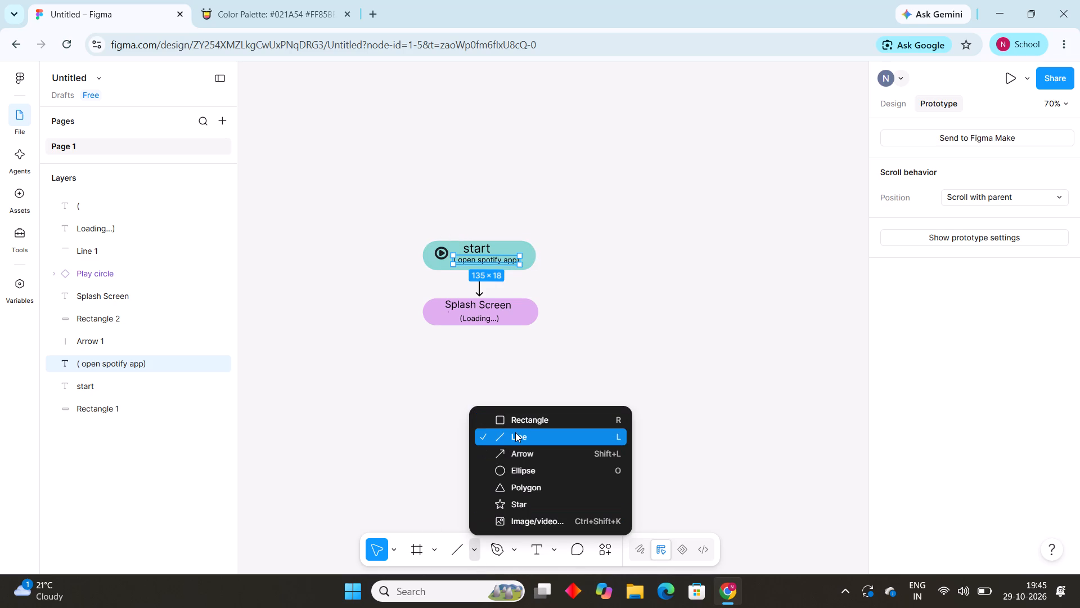
left_click(518, 449)
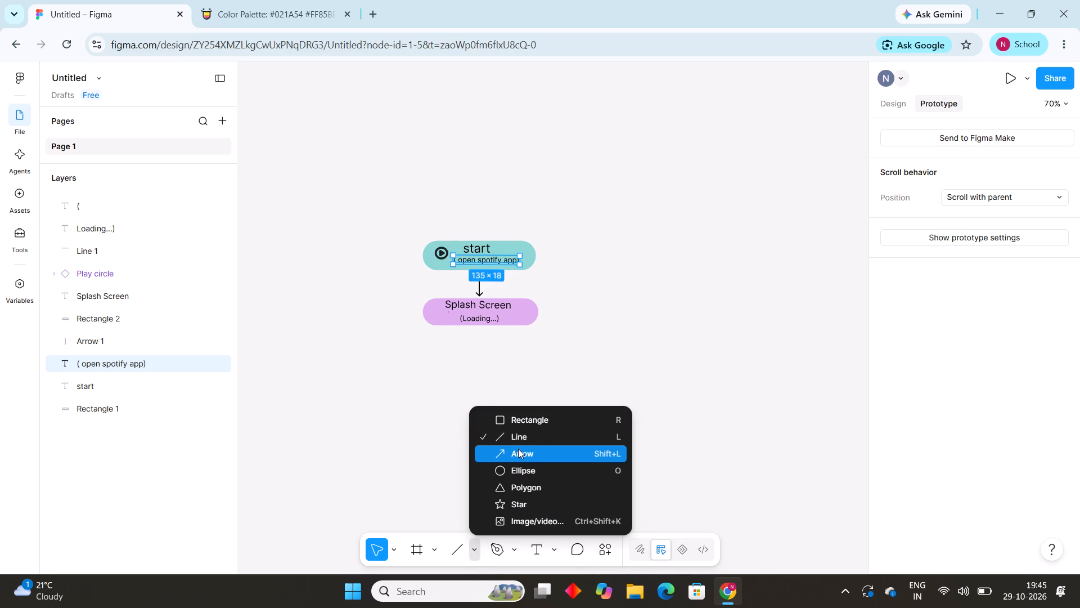
left_click_drag(477, 328, 476, 346)
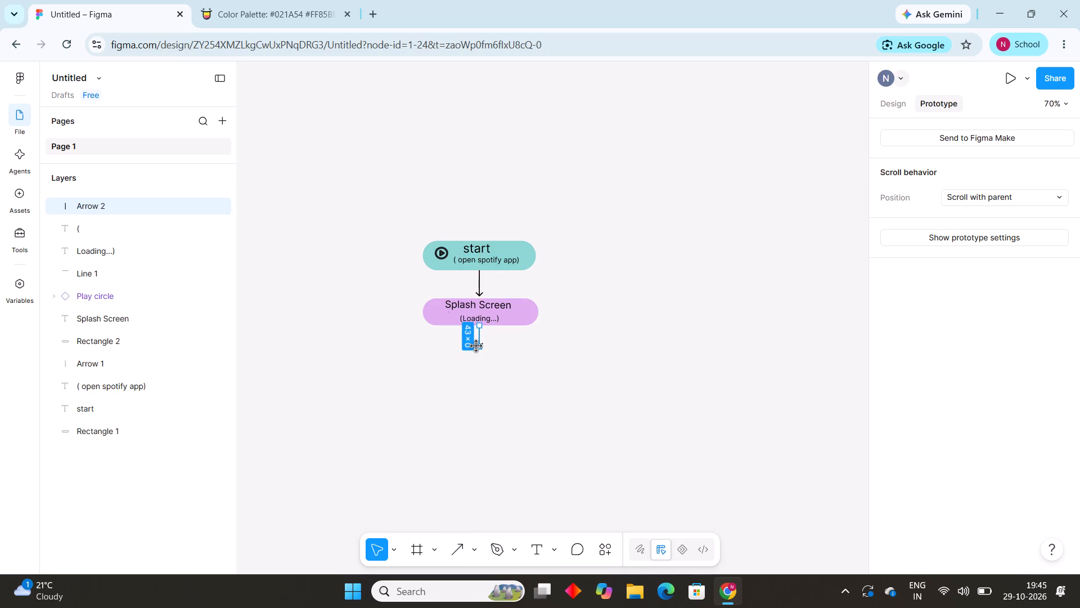
left_click(476, 346)
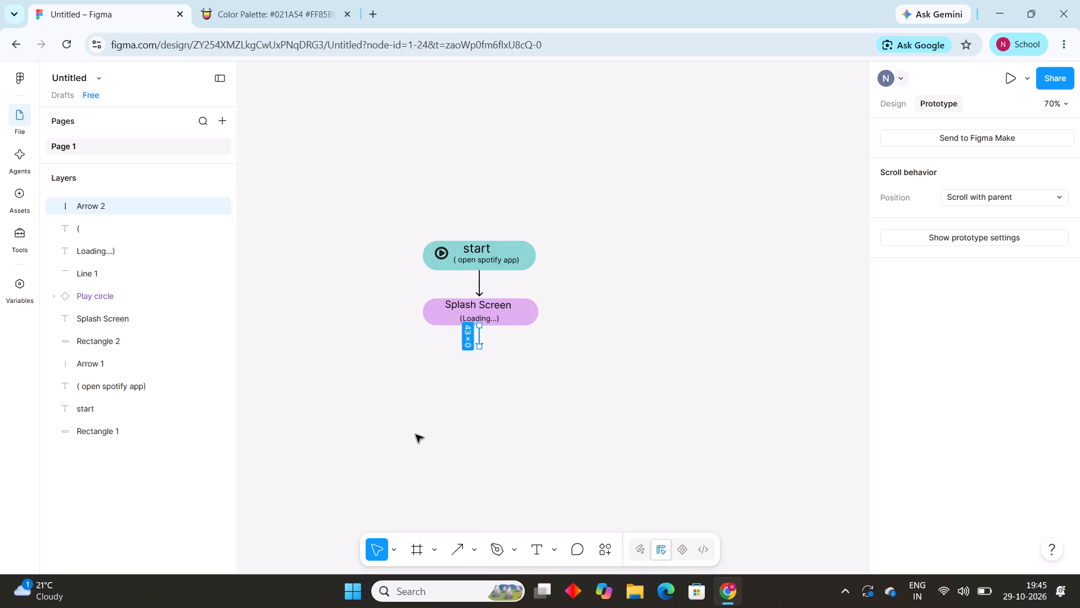
left_click(416, 435)
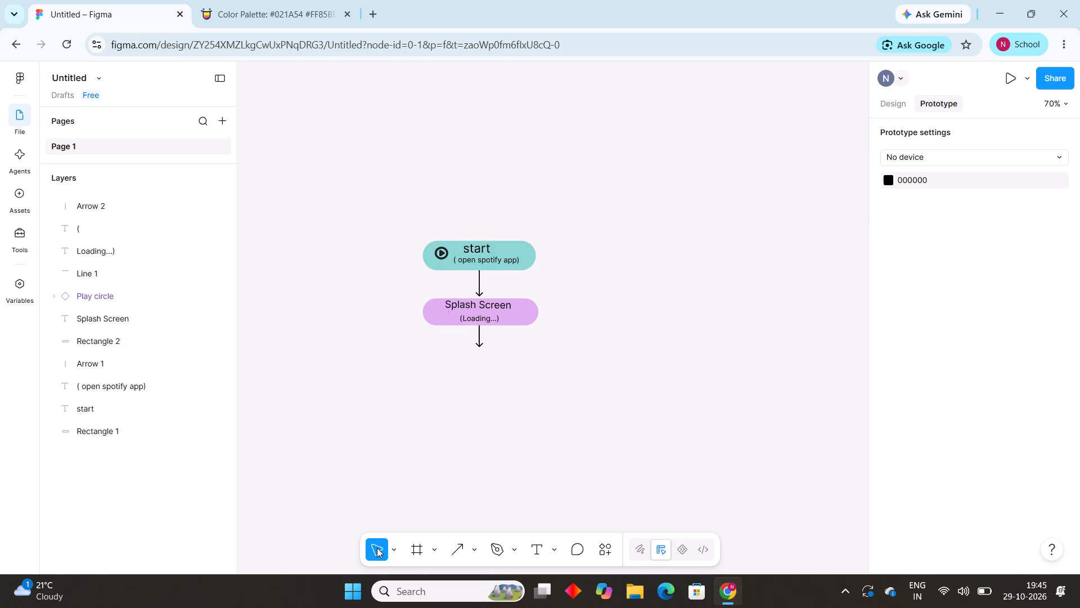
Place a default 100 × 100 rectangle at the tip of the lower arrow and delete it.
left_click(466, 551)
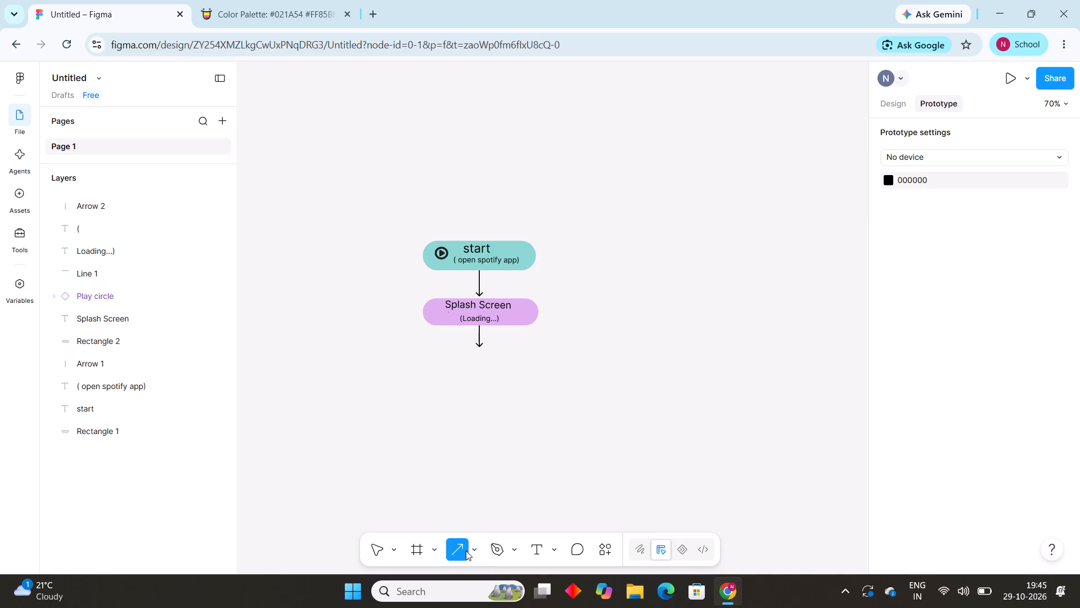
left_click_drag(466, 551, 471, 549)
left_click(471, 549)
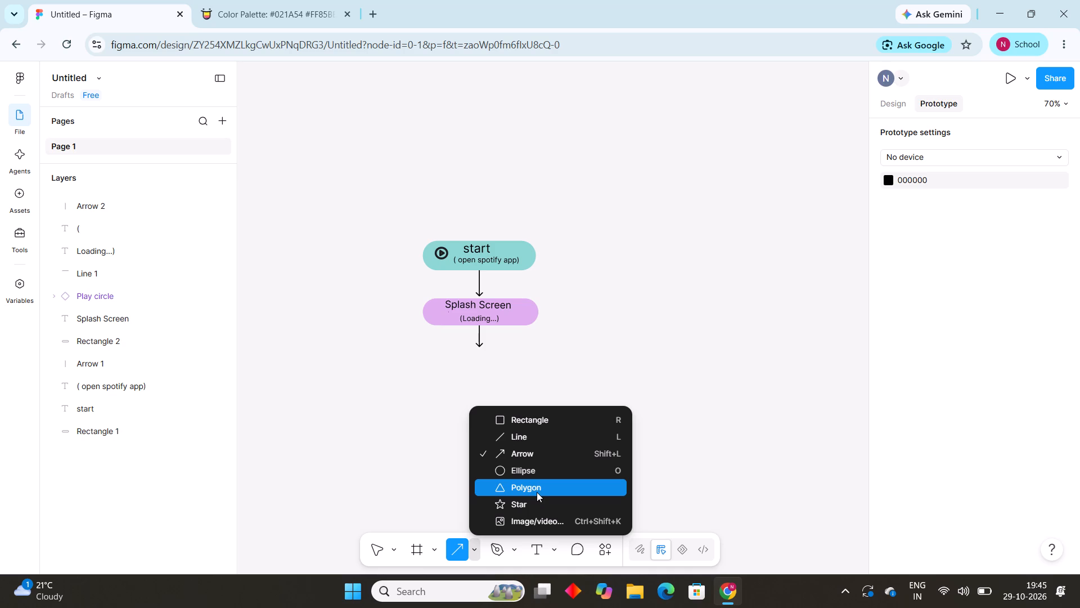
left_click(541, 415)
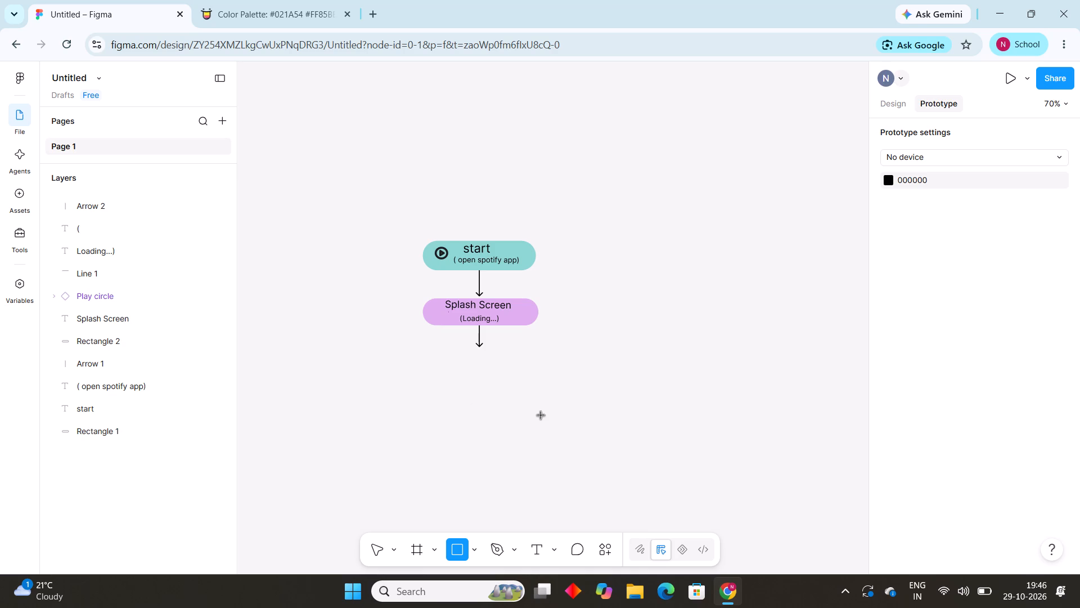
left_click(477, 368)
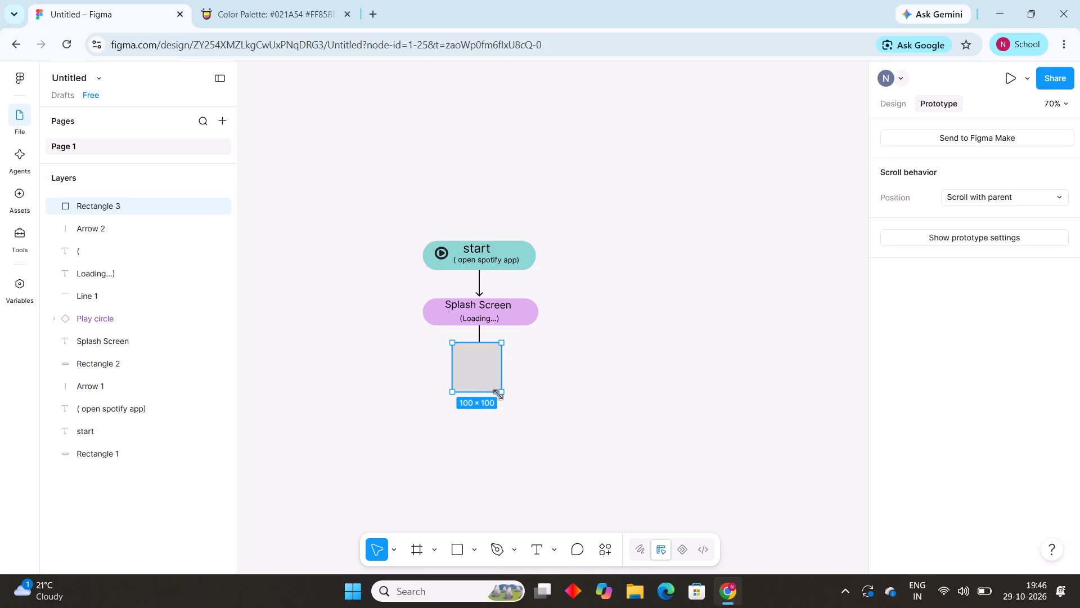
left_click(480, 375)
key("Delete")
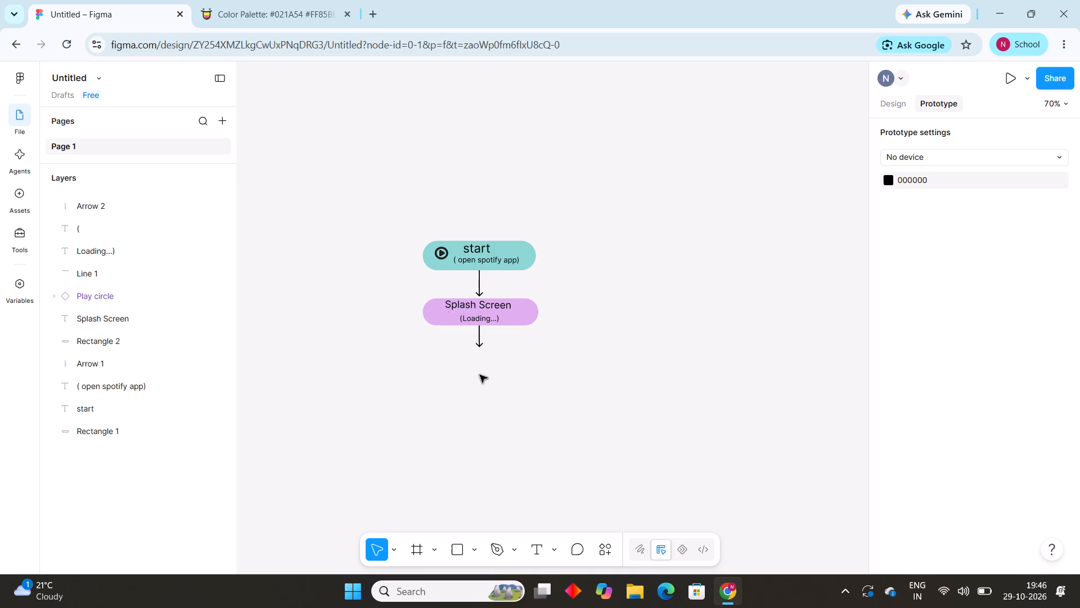
Place a default 100 × 100 triangle polygon at the tip of the arrow below the purple pill.
left_click(470, 551)
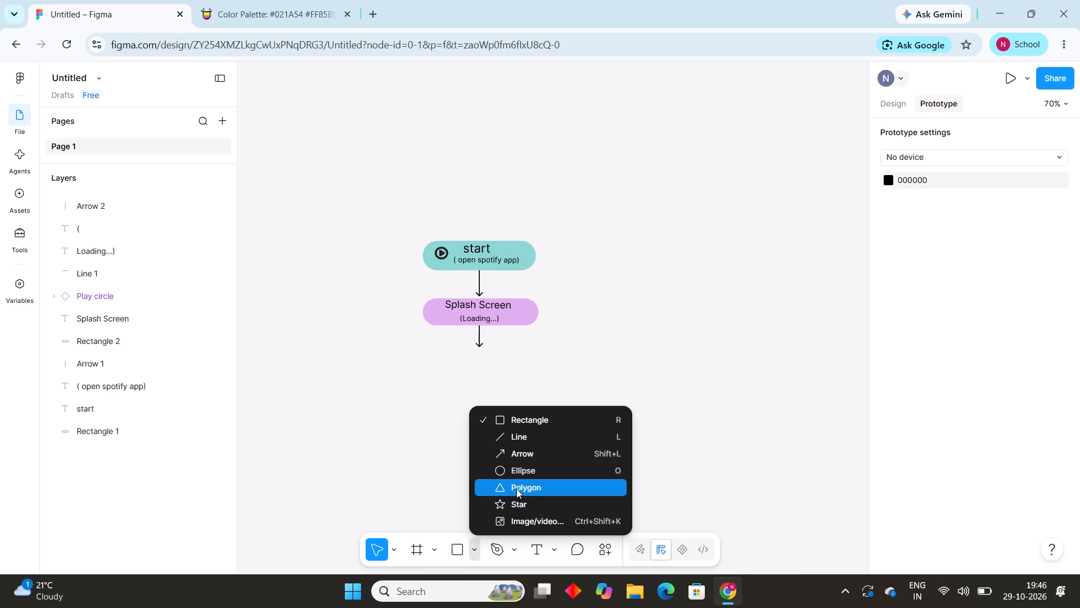
left_click(516, 489)
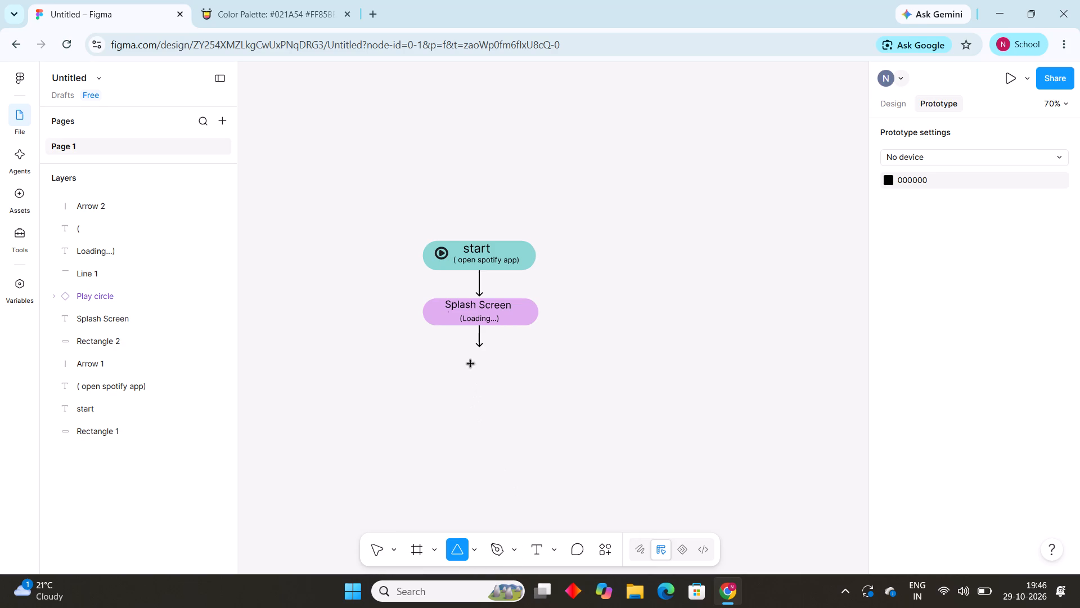
left_click(480, 361)
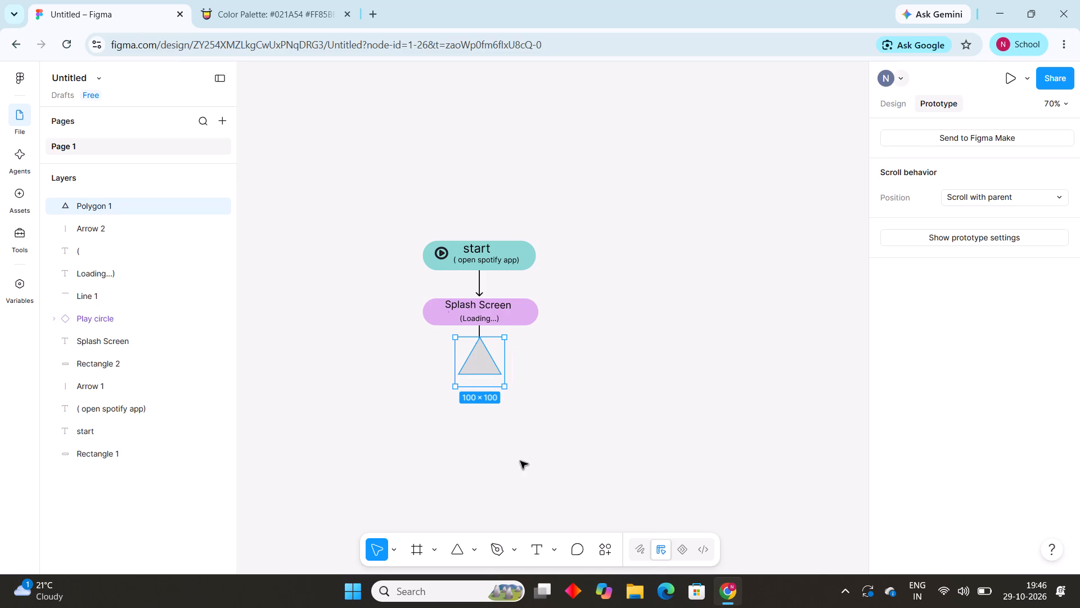
Place a second default 100 × 100 triangle polygon overlapping the lower part of the first triangle.
left_click(474, 548)
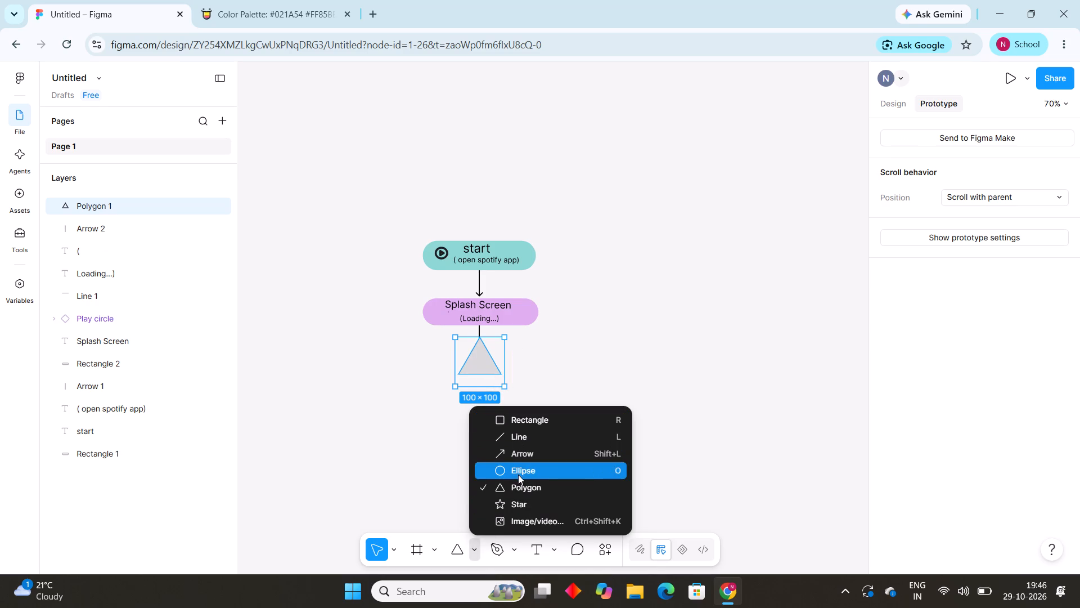
left_click(520, 482)
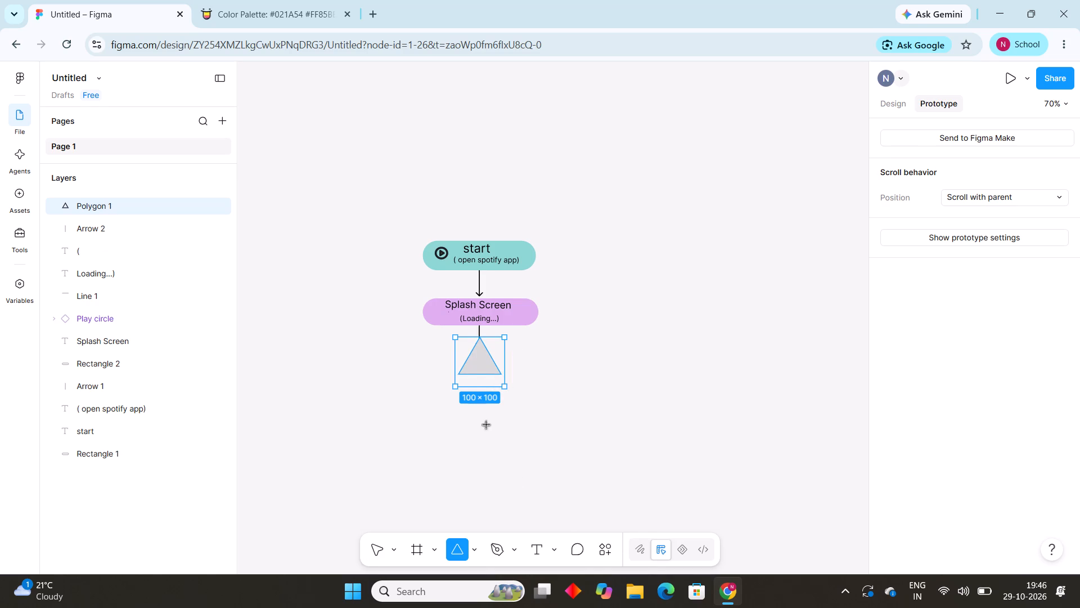
left_click(476, 381)
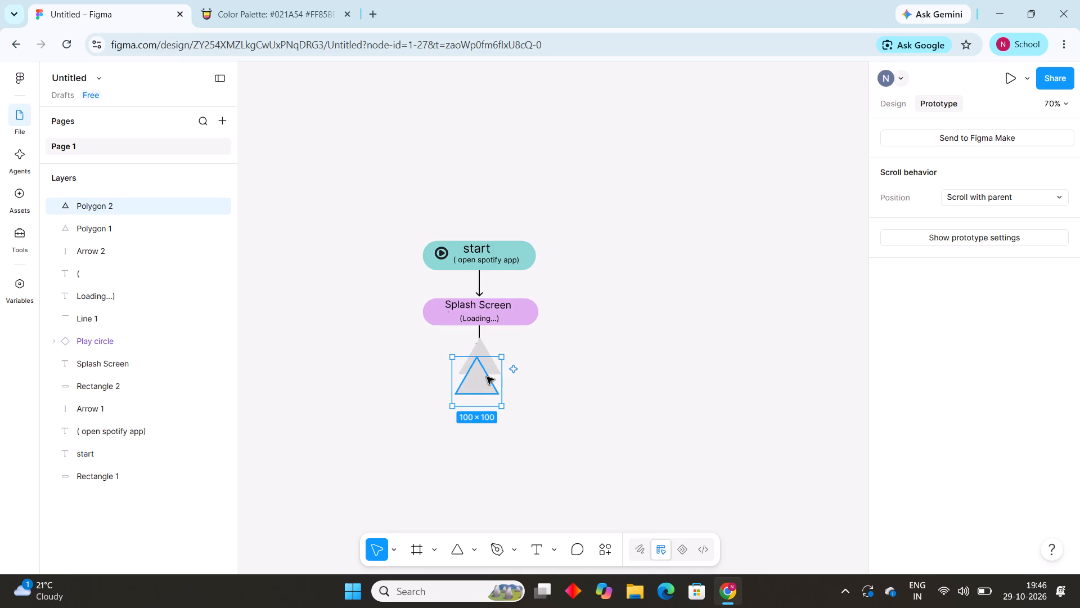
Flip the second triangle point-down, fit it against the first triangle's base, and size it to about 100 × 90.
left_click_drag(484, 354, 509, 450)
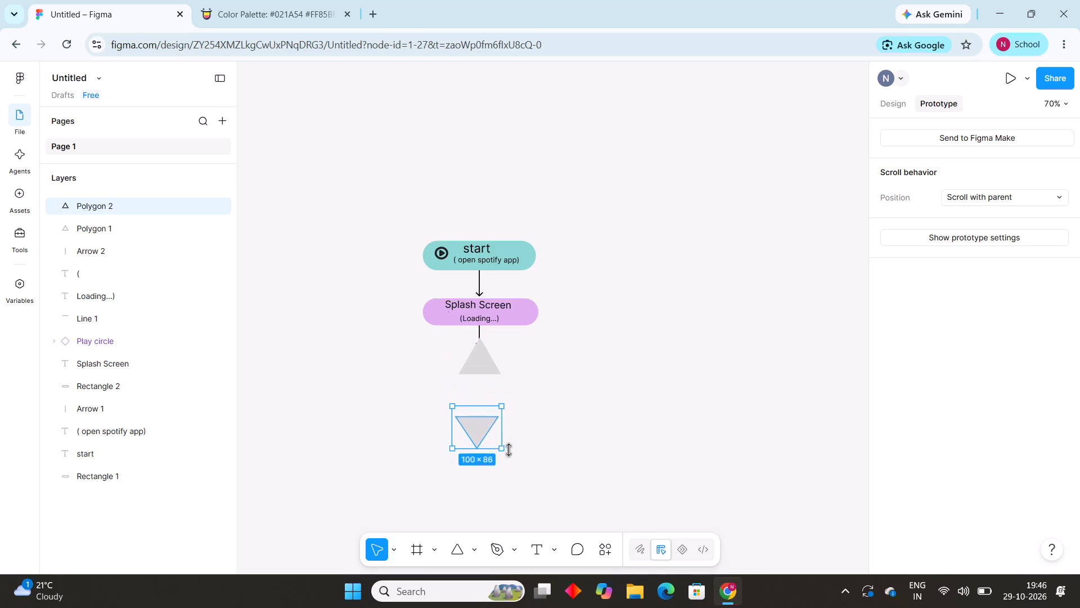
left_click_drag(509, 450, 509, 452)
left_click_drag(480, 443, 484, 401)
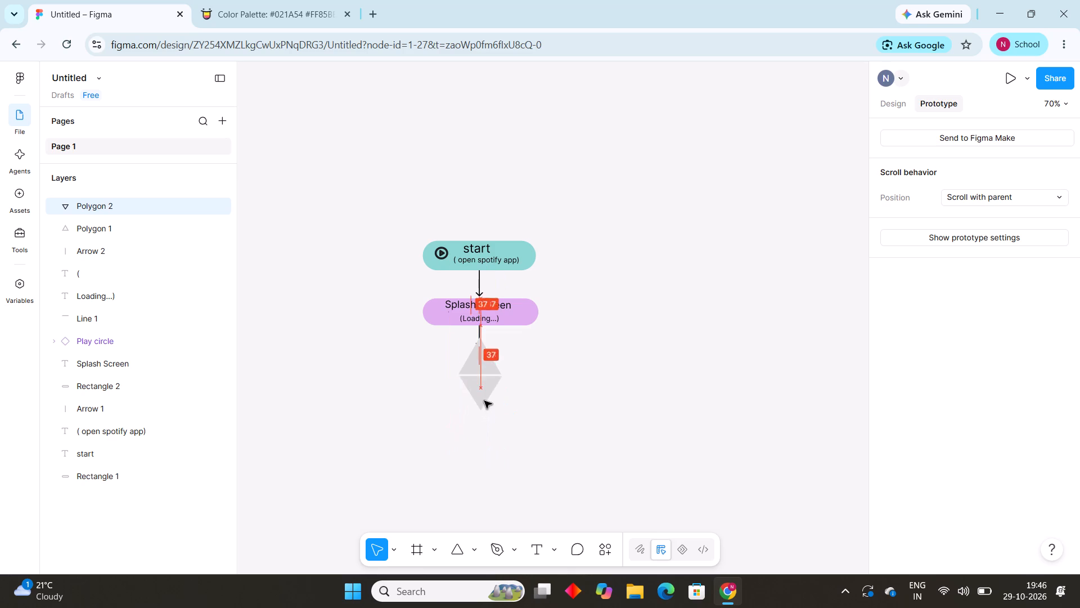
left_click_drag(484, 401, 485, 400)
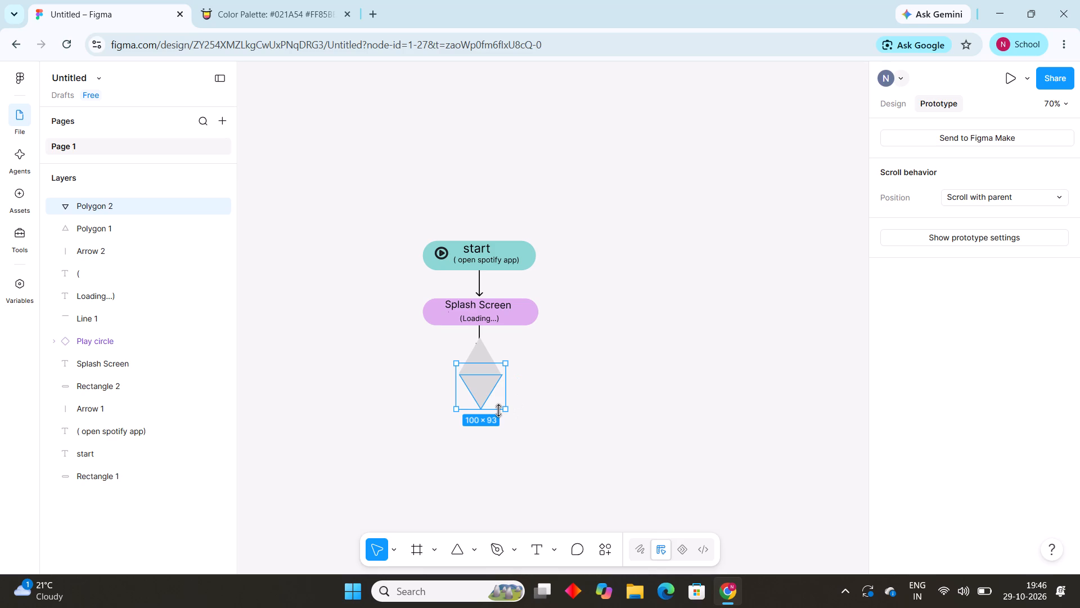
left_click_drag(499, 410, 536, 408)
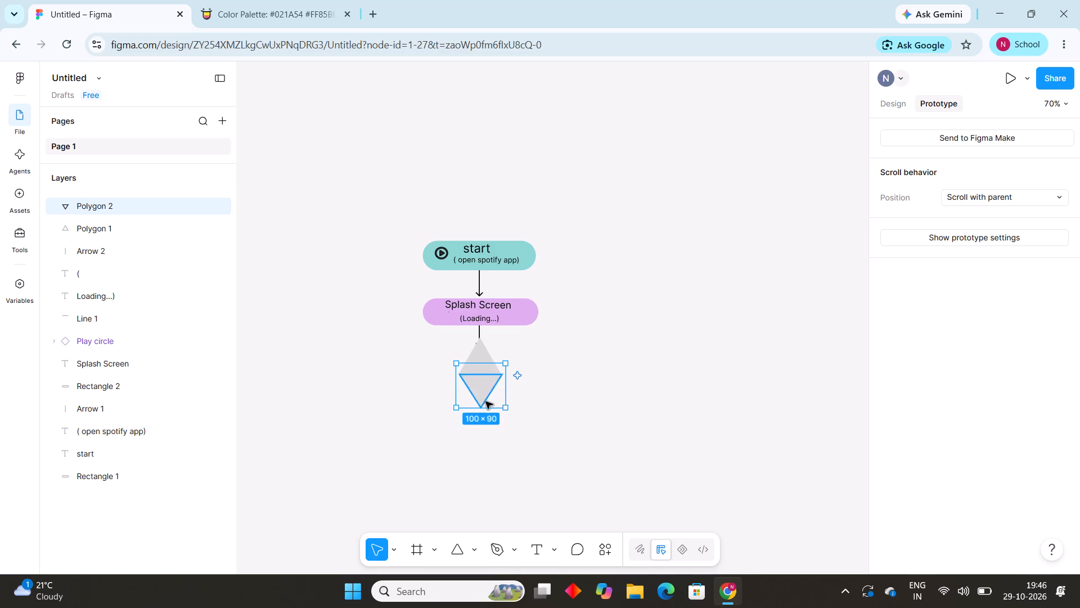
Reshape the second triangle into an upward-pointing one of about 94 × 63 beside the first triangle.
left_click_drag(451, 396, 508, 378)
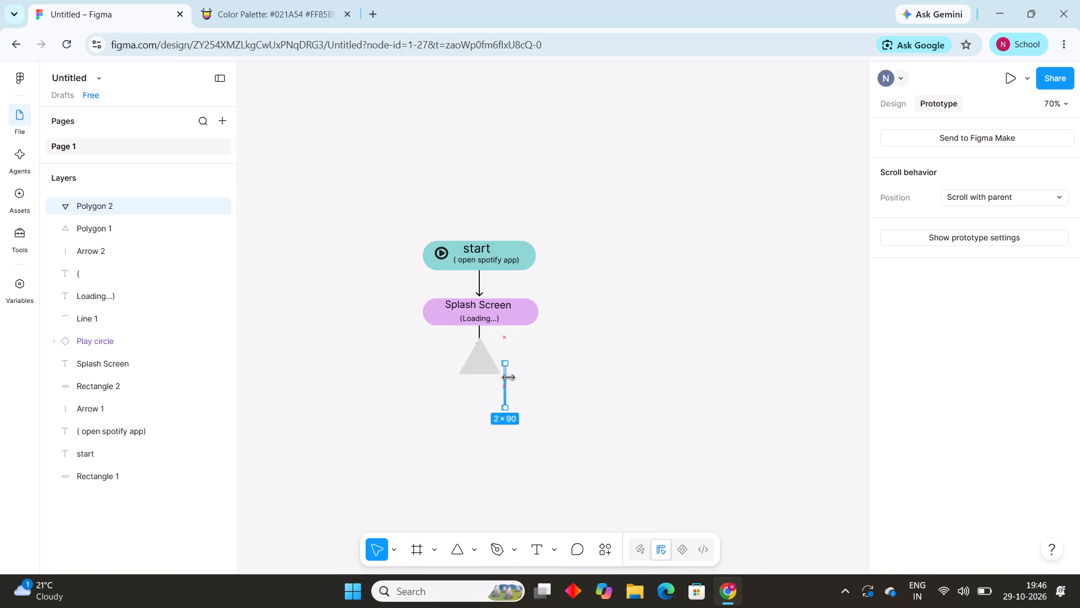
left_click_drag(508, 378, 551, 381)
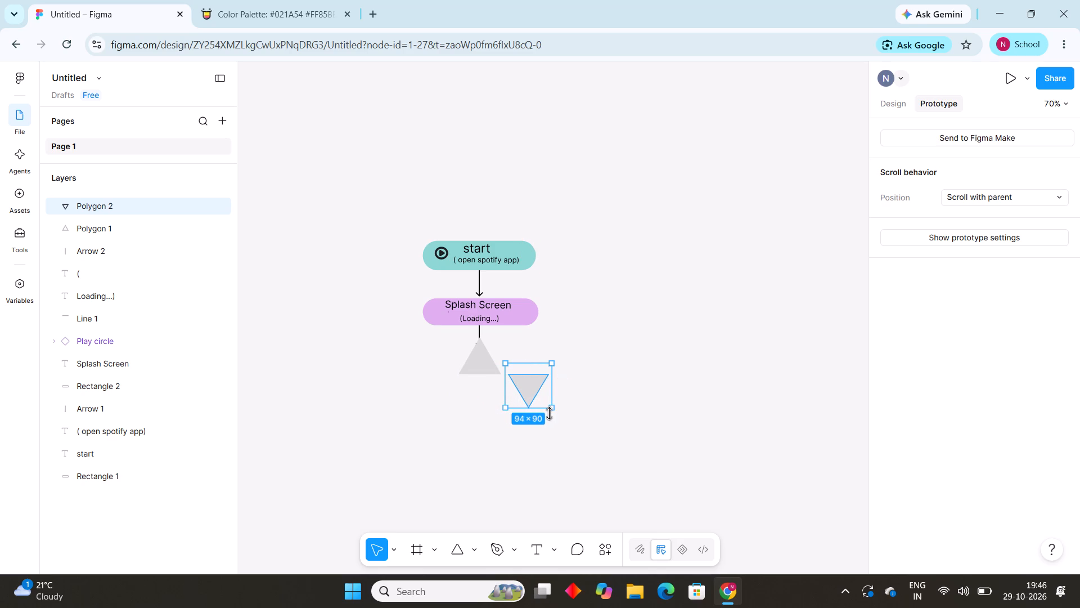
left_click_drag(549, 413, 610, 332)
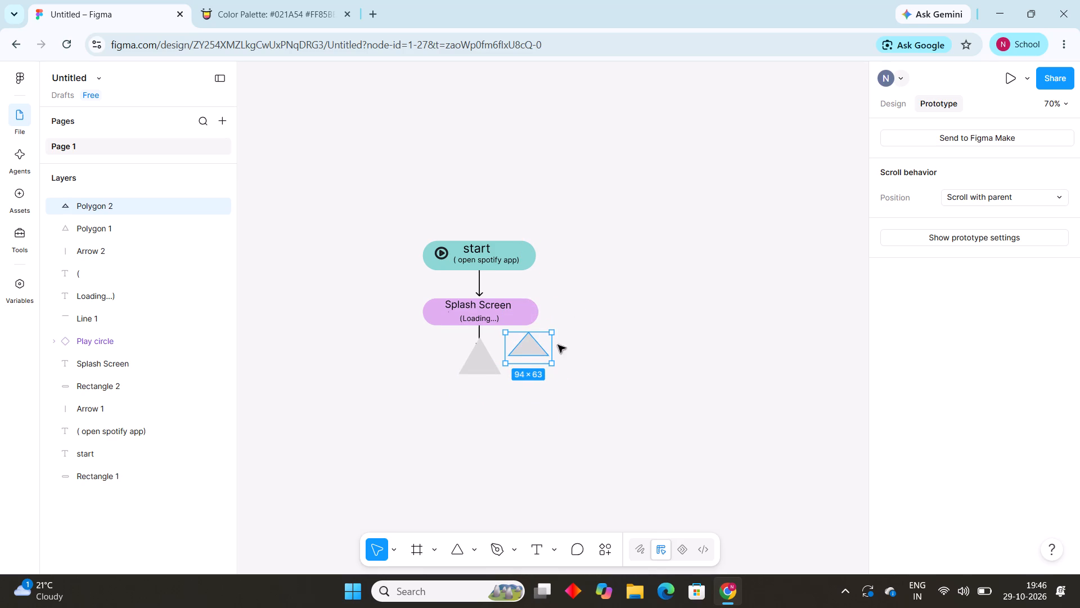
Enlarge the first triangle below the purple pill to about 225 × 114.
left_click_drag(499, 346, 516, 459)
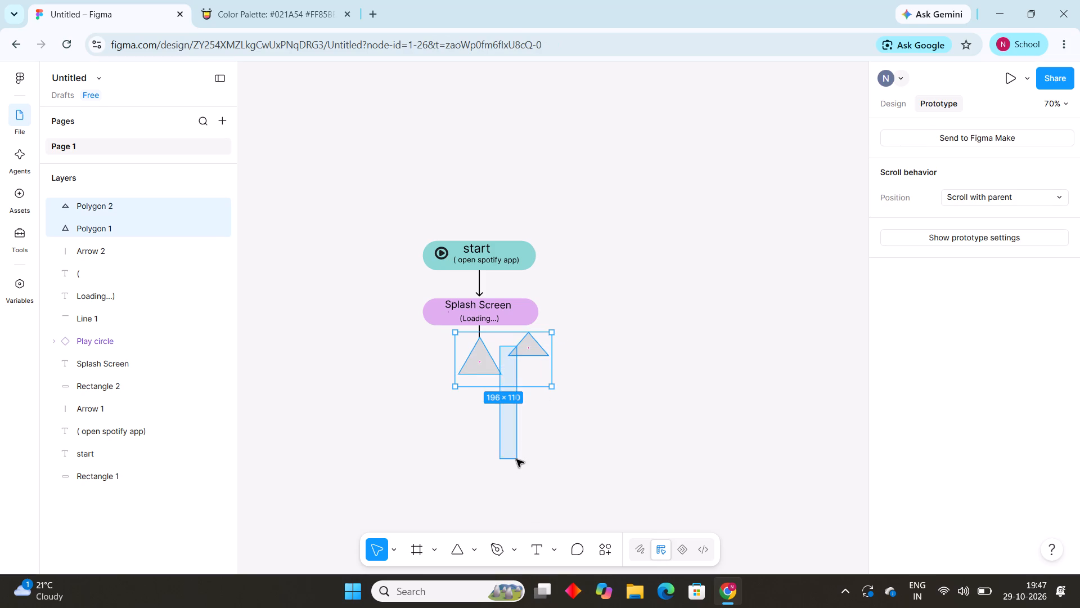
left_click(703, 366)
left_click(485, 369)
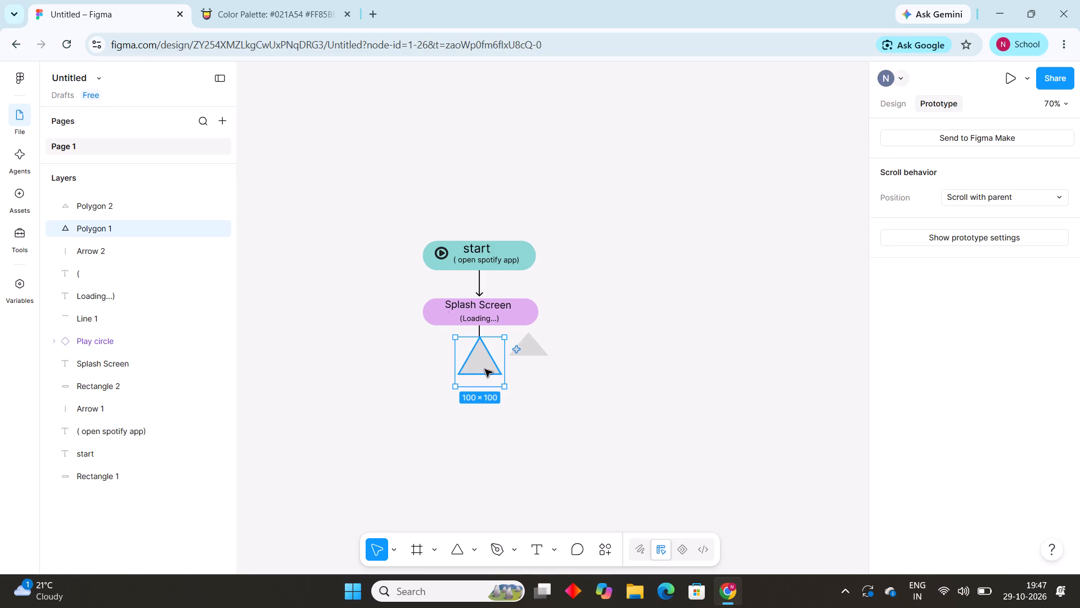
left_click(456, 386)
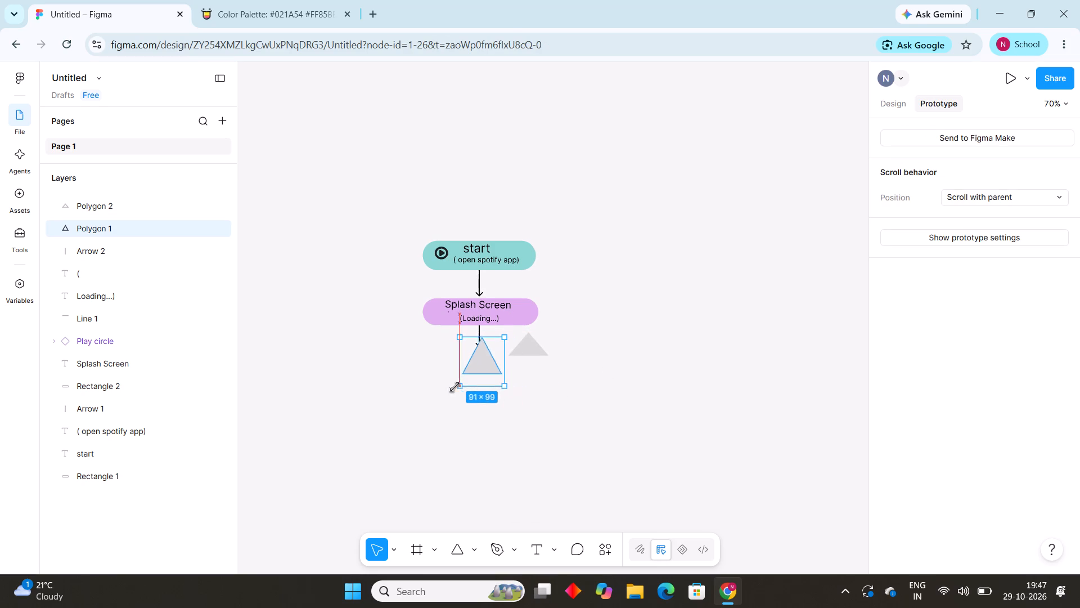
left_click_drag(452, 352, 479, 375)
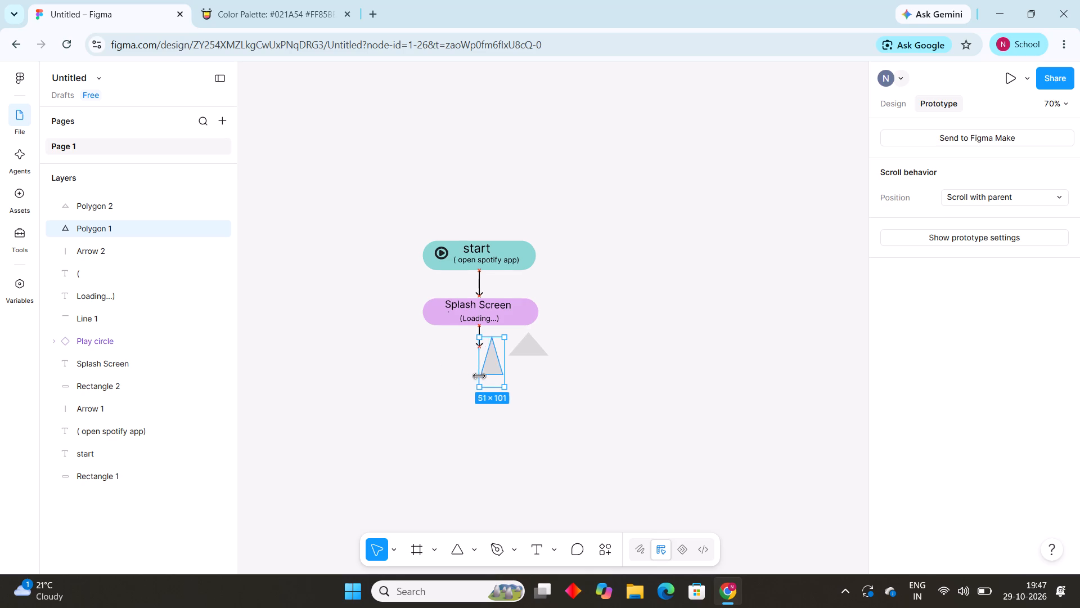
left_click_drag(479, 375, 448, 433)
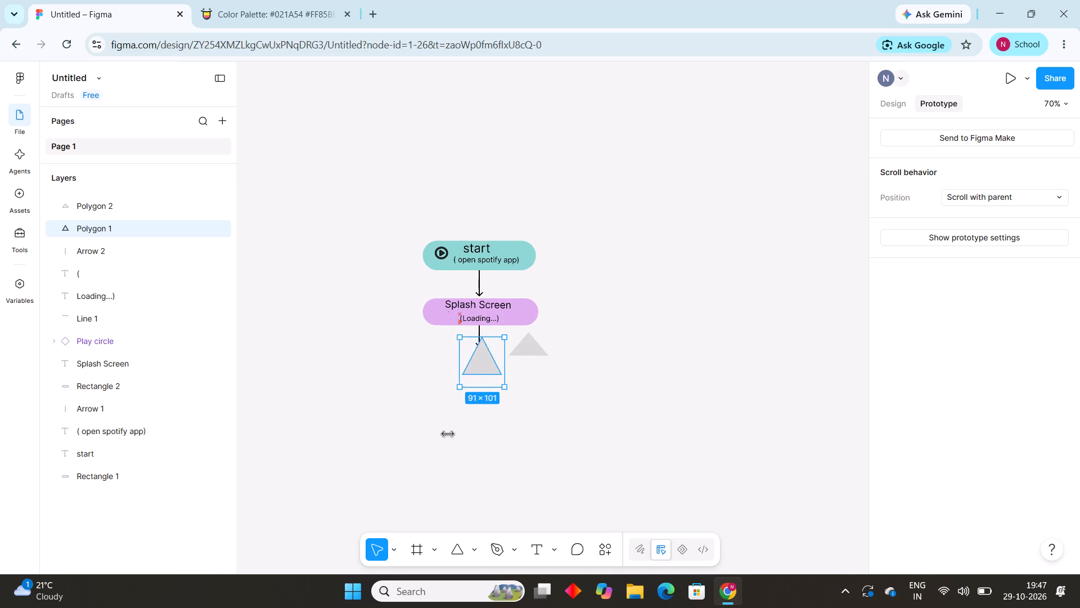
left_click_drag(448, 433, 411, 431)
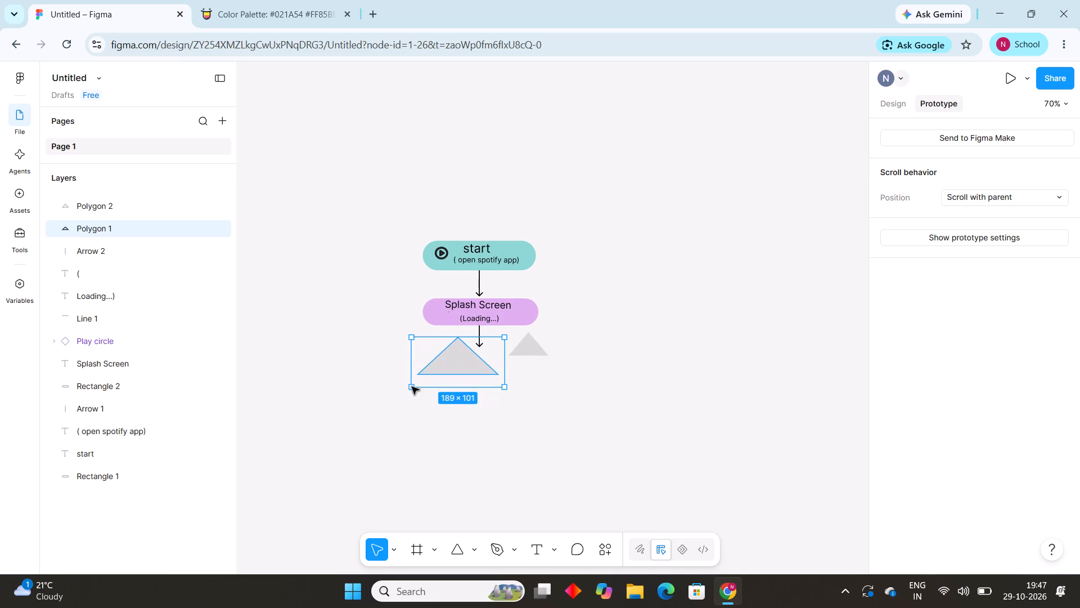
left_click(504, 389)
left_click_drag(507, 390, 523, 394)
Move the enlarged triangle so its apex sits centered at the tip of the lower arrow.
left_click_drag(474, 361, 492, 374)
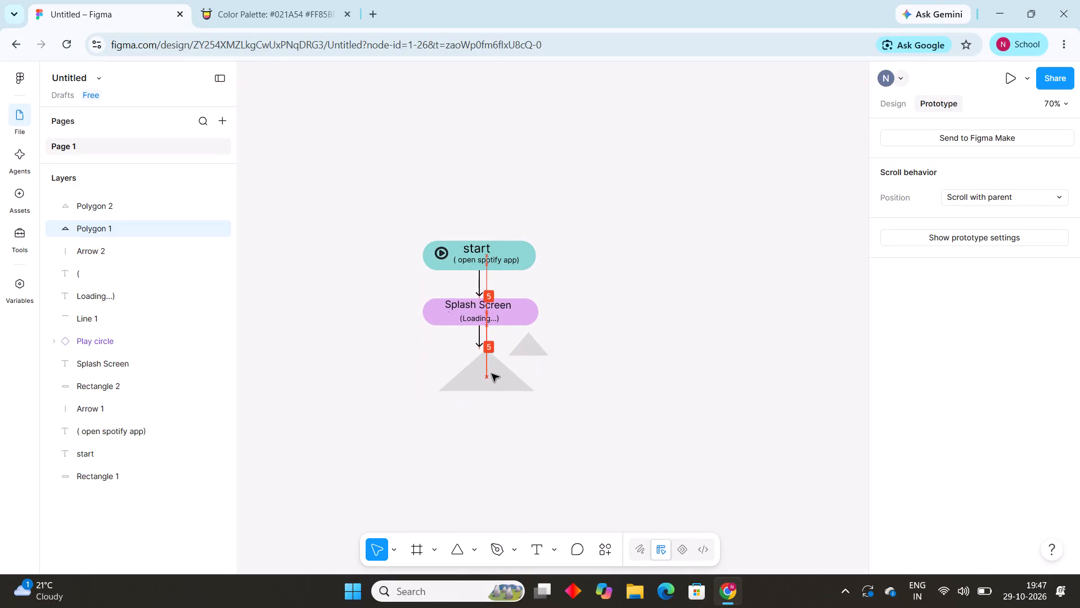
left_click_drag(492, 374, 487, 370)
Move the small triangle to sit centered directly below the base of the large triangle.
left_click(527, 349)
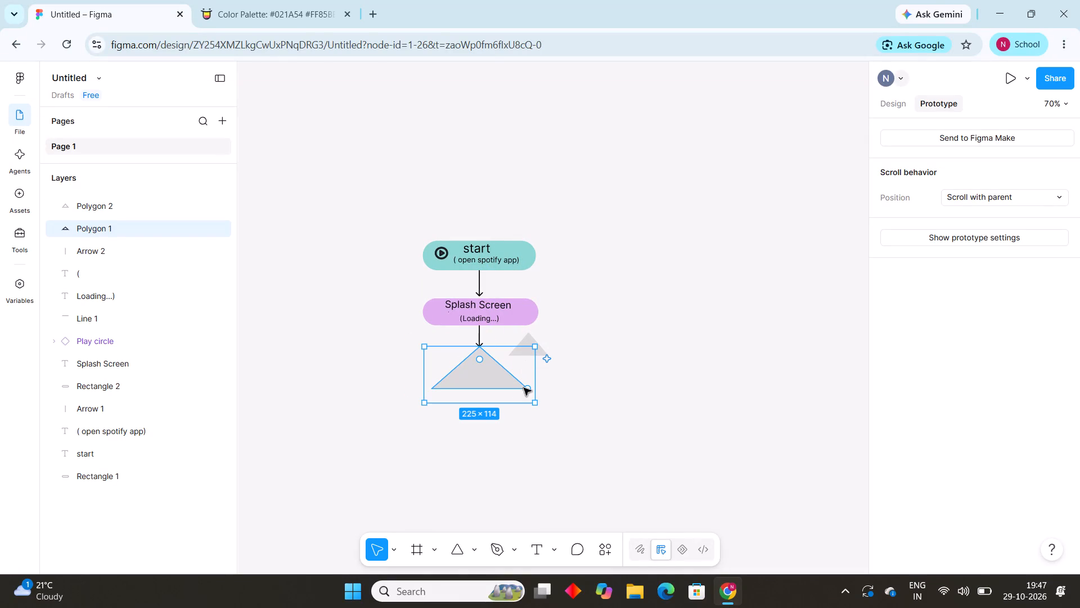
left_click(539, 347)
left_click_drag(614, 342, 665, 332)
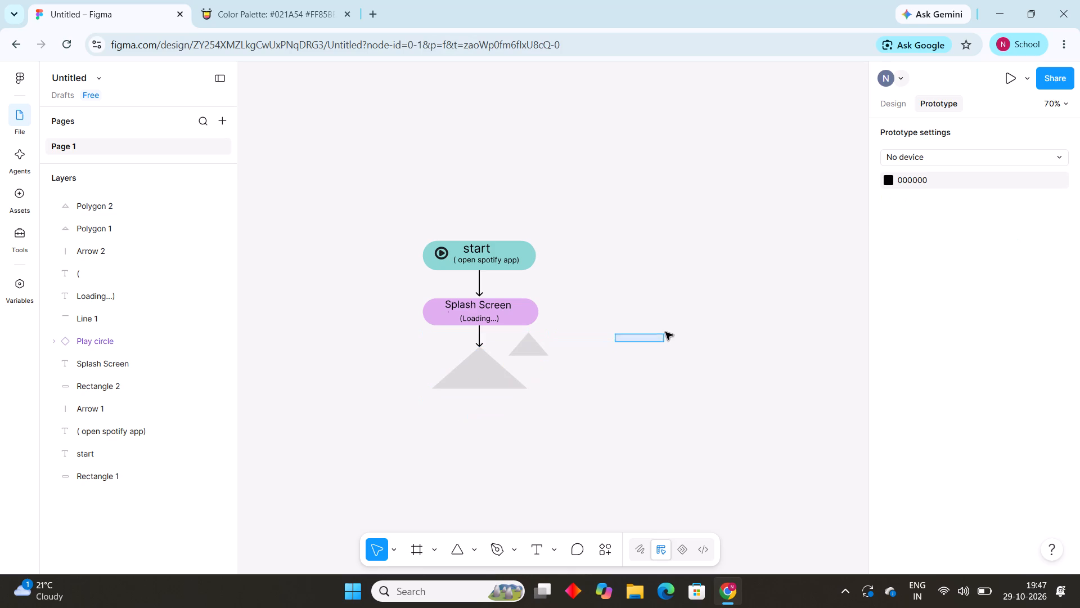
left_click_drag(665, 332, 665, 332)
left_click(665, 332)
left_click(529, 338)
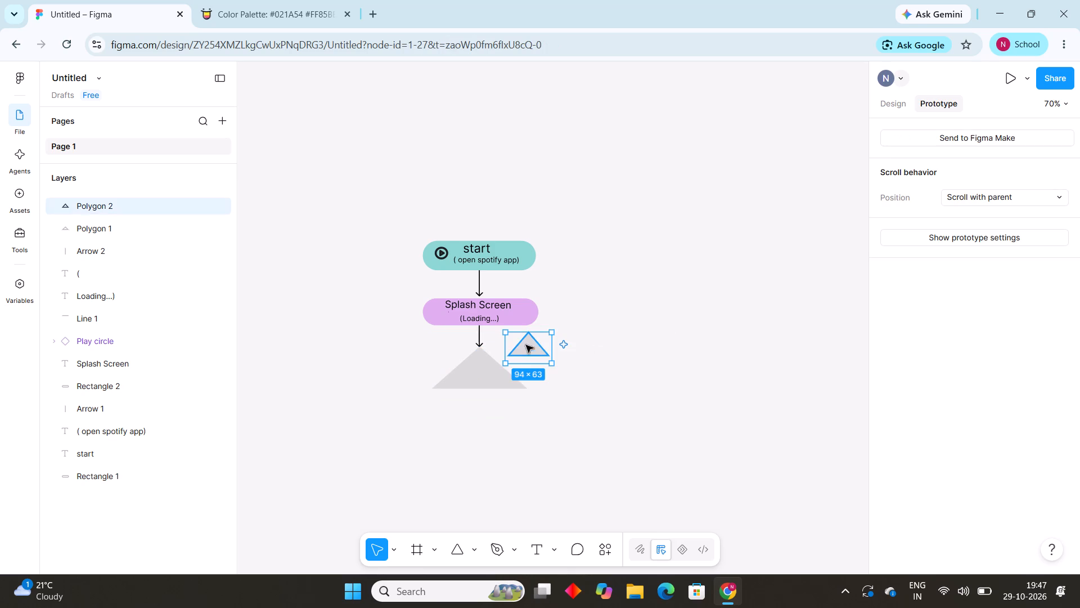
left_click_drag(535, 343, 528, 369)
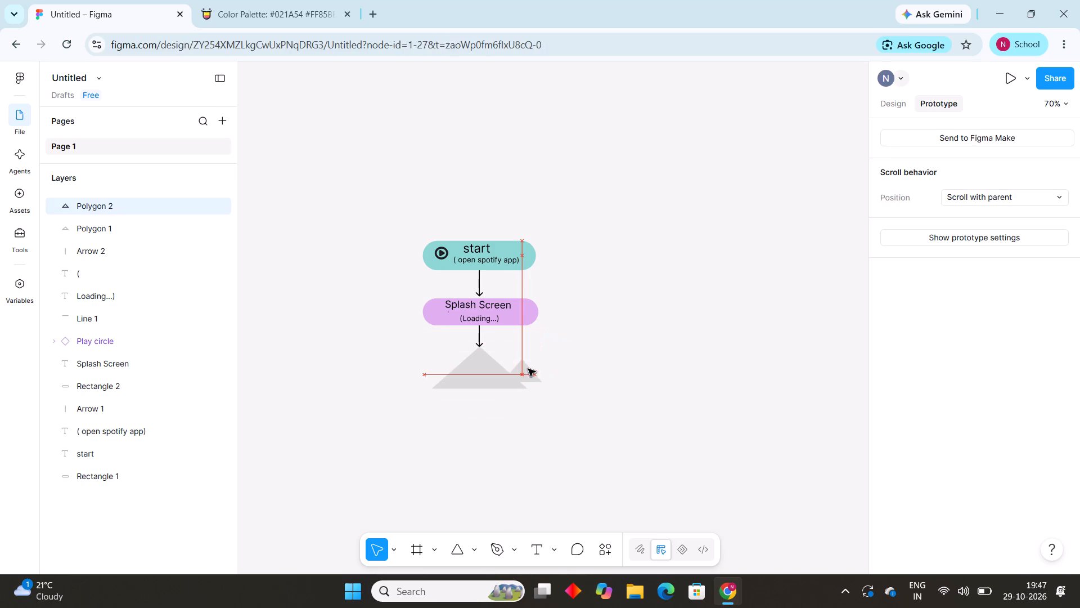
left_click_drag(528, 369, 485, 401)
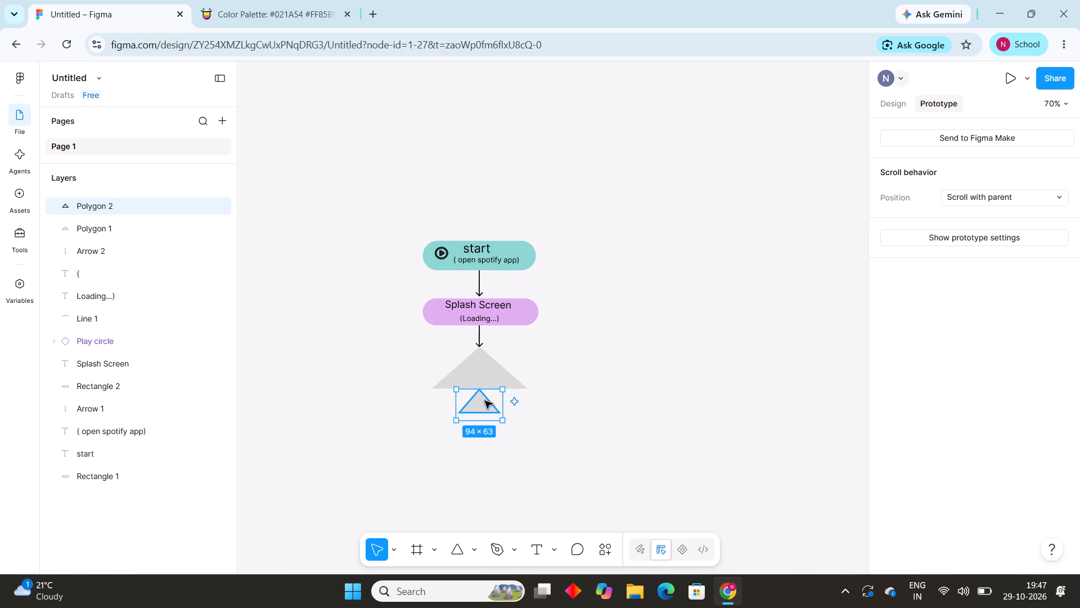
left_click(485, 401)
Flip the small triangle point-down and enlarge it to about 209 × 130.
left_click_drag(456, 390, 443, 480)
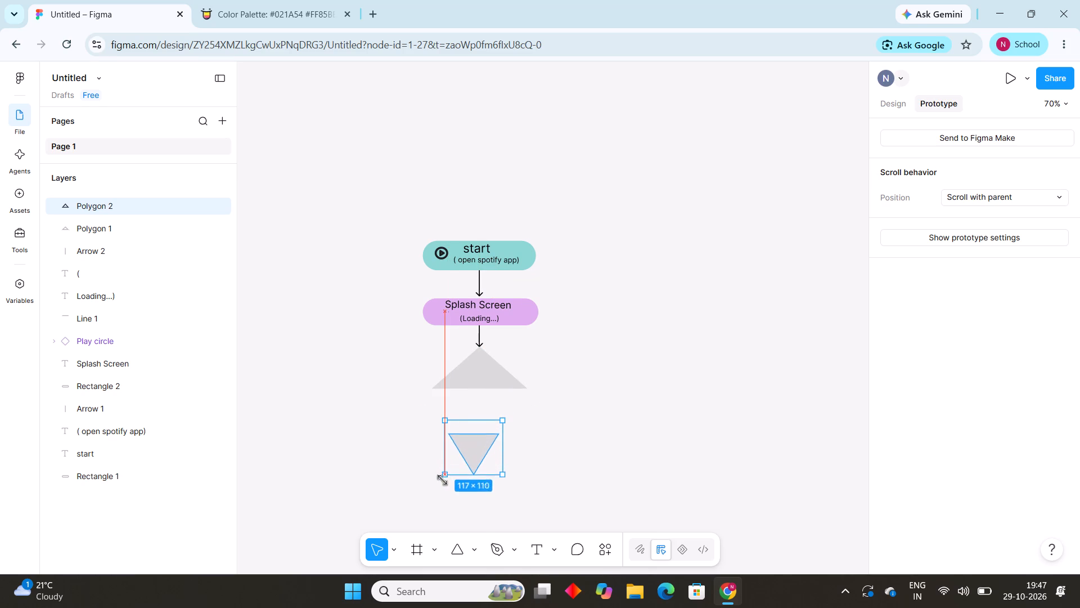
left_click_drag(443, 480, 399, 484)
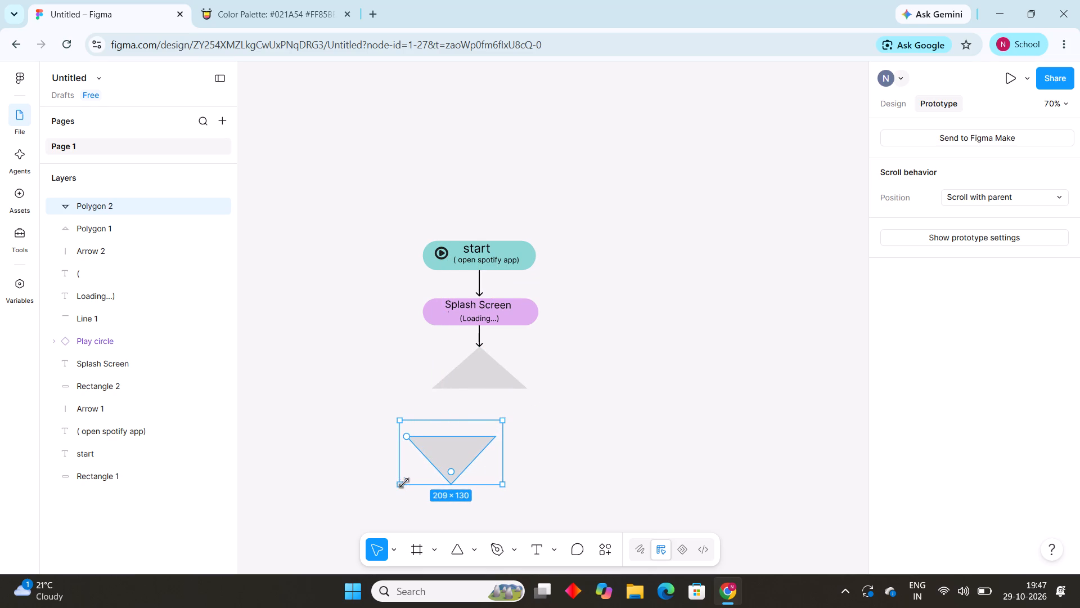
Move the point-down triangle up against the base of the upper triangle, so the two form a diamond outline.
left_click_drag(447, 444, 473, 398)
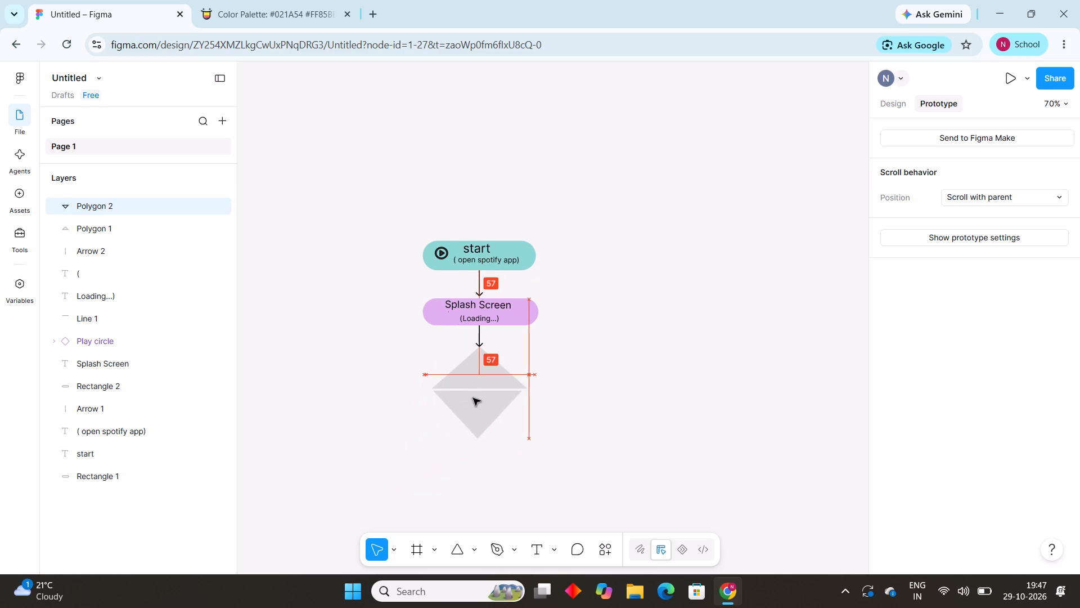
left_click_drag(473, 398, 476, 397)
left_click(476, 397)
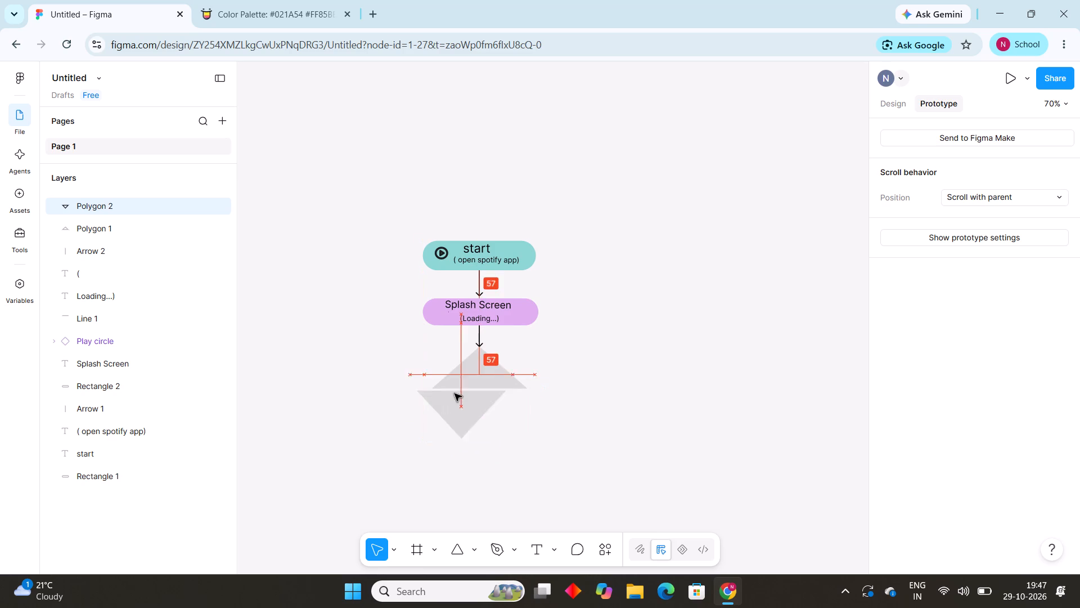
left_click(476, 396)
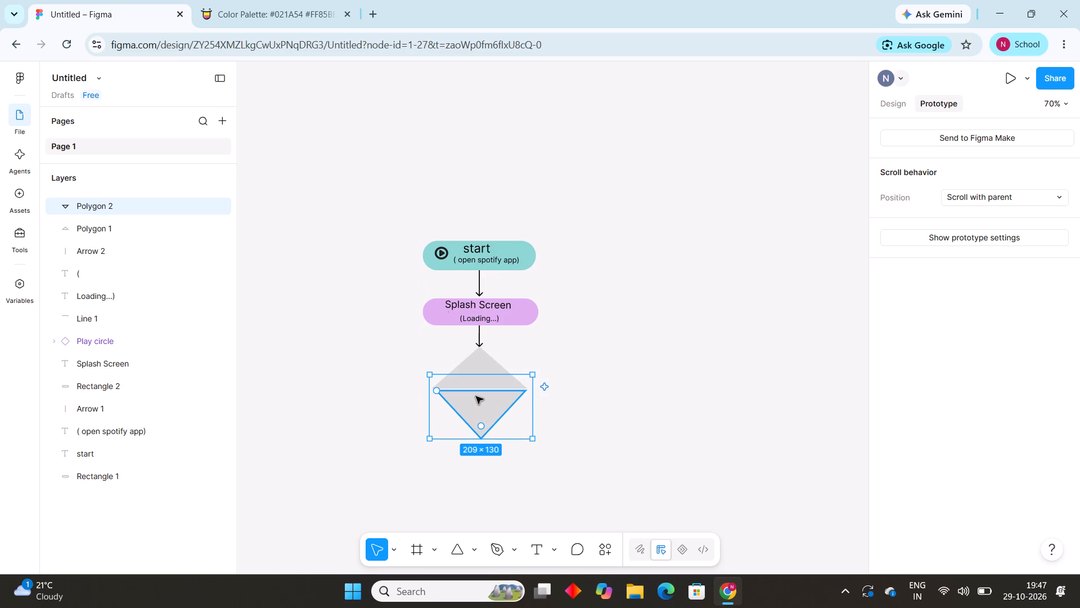
Change the lower triangle's corner count to 4, making it a diamond.
left_click_drag(436, 392, 422, 391)
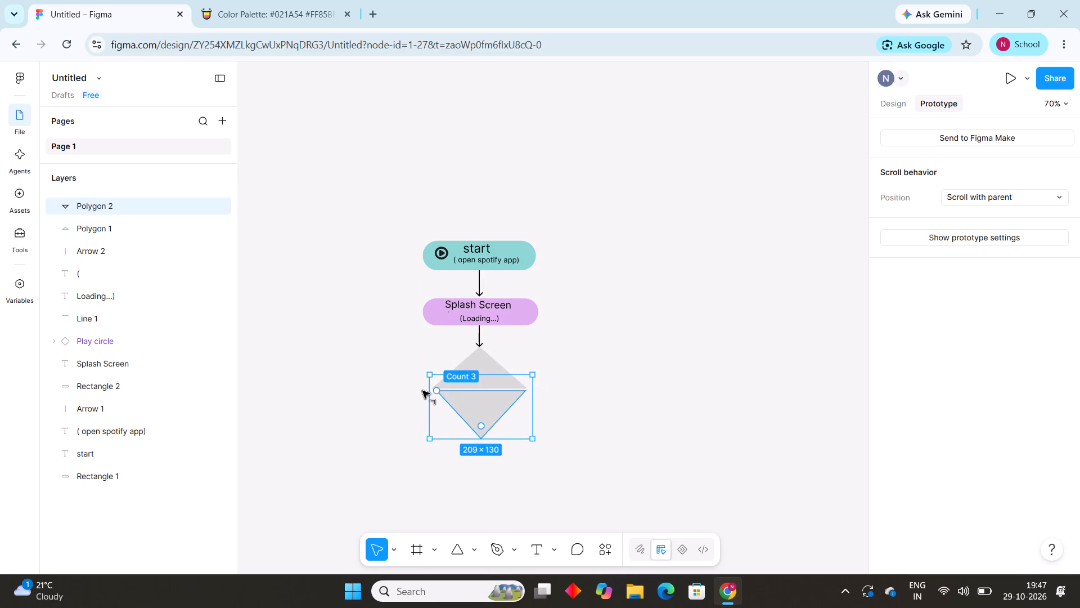
left_click_drag(422, 391, 425, 413)
left_click(425, 413)
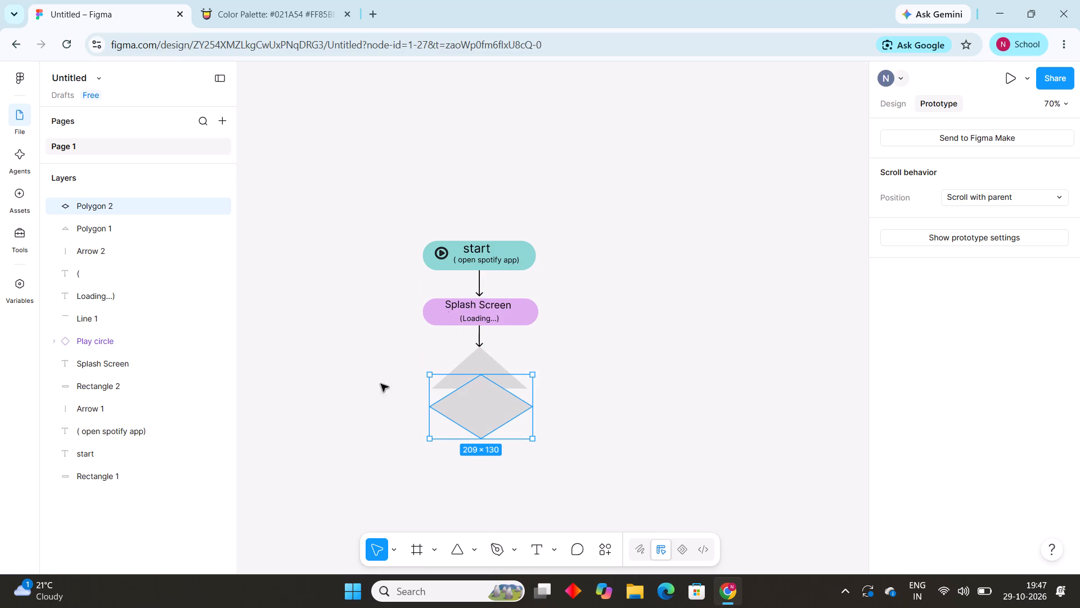
Delete the upper triangle that overlaps the diamond.
left_click(477, 352)
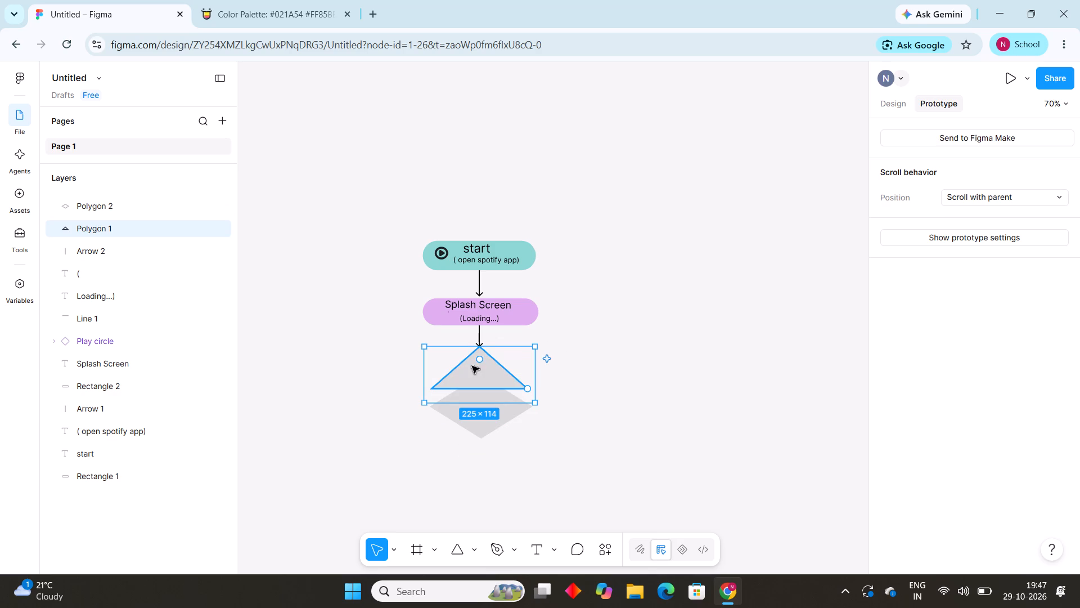
left_click_drag(476, 369, 613, 348)
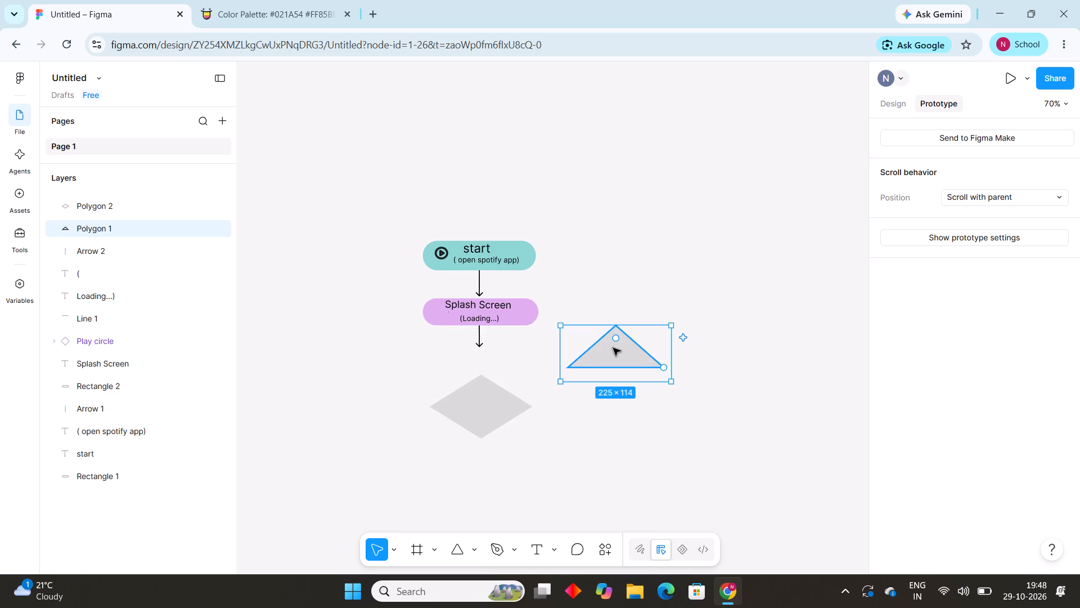
key("Delete")
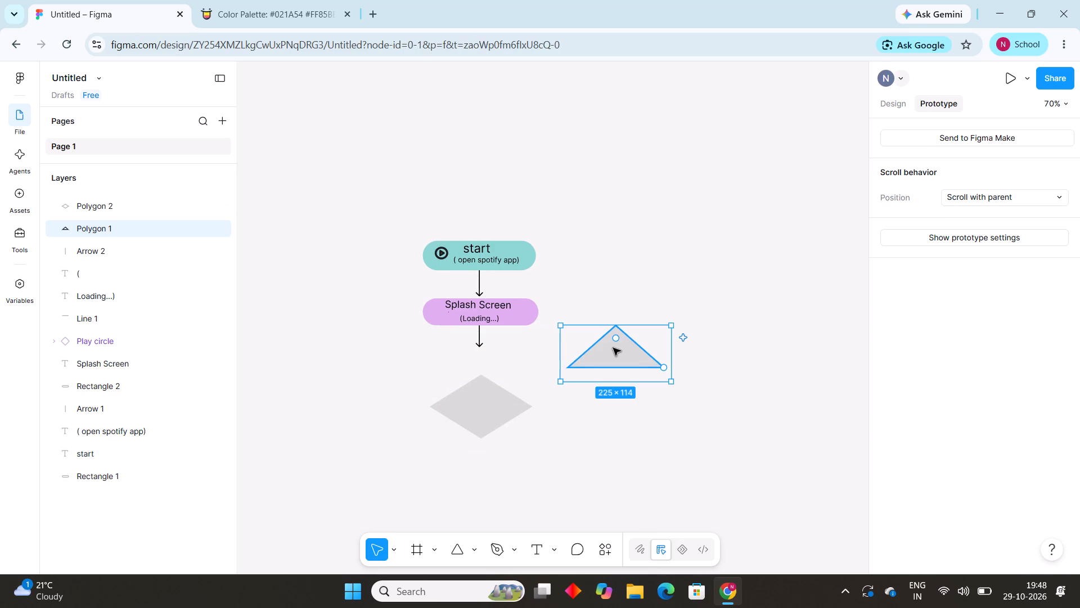
Move the diamond up so its top corner meets the tip of the arrow below the "Splash Screen" pill.
left_click(492, 392)
left_click_drag(475, 401, 475, 388)
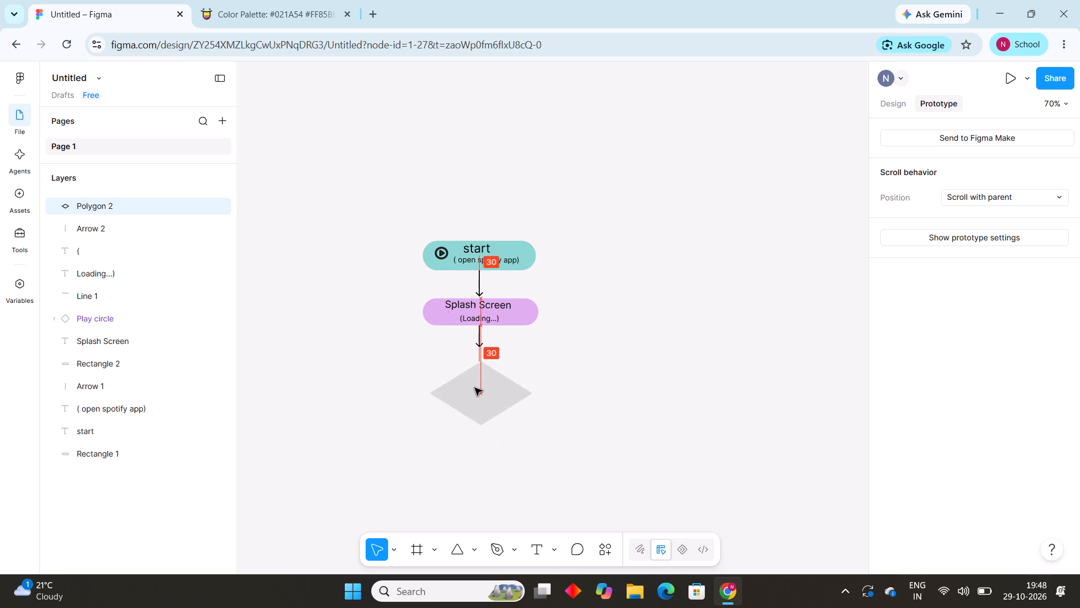
left_click_drag(475, 388, 474, 375)
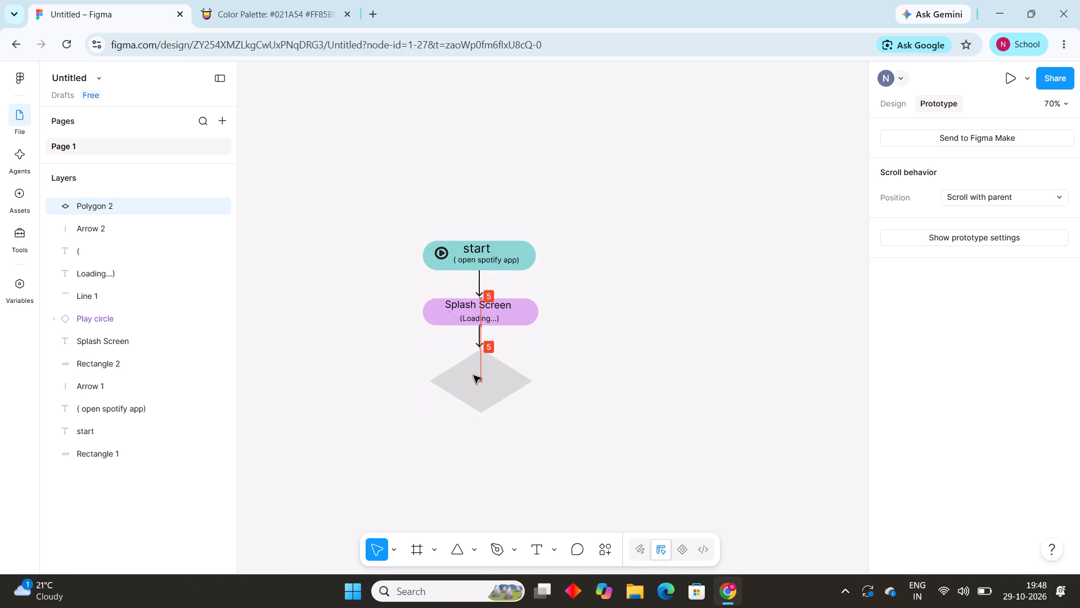
left_click_drag(474, 375, 475, 374)
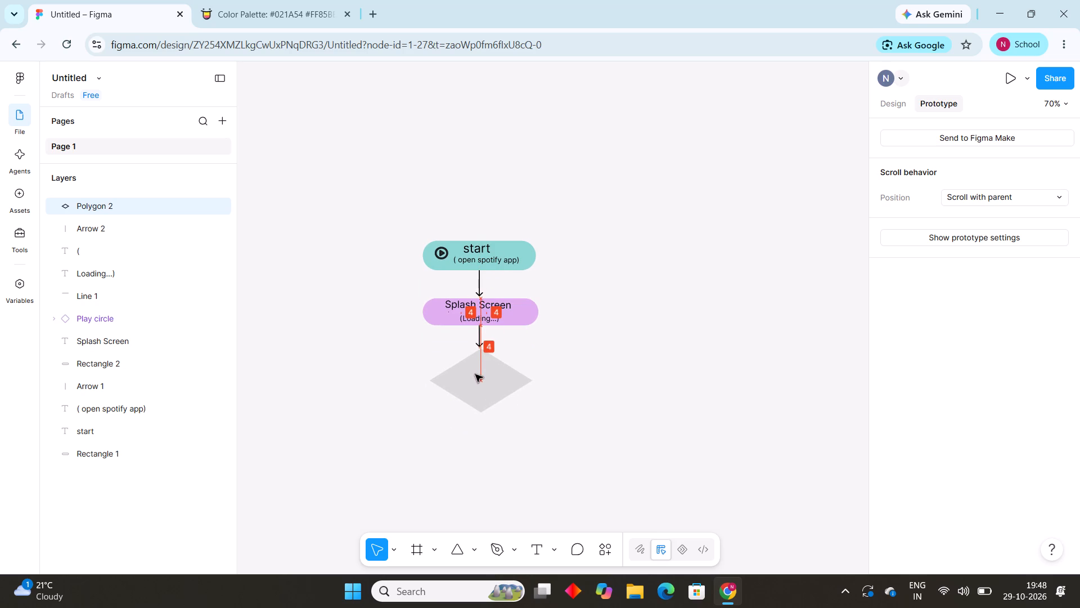
left_click_drag(475, 374, 473, 373)
left_click(473, 373)
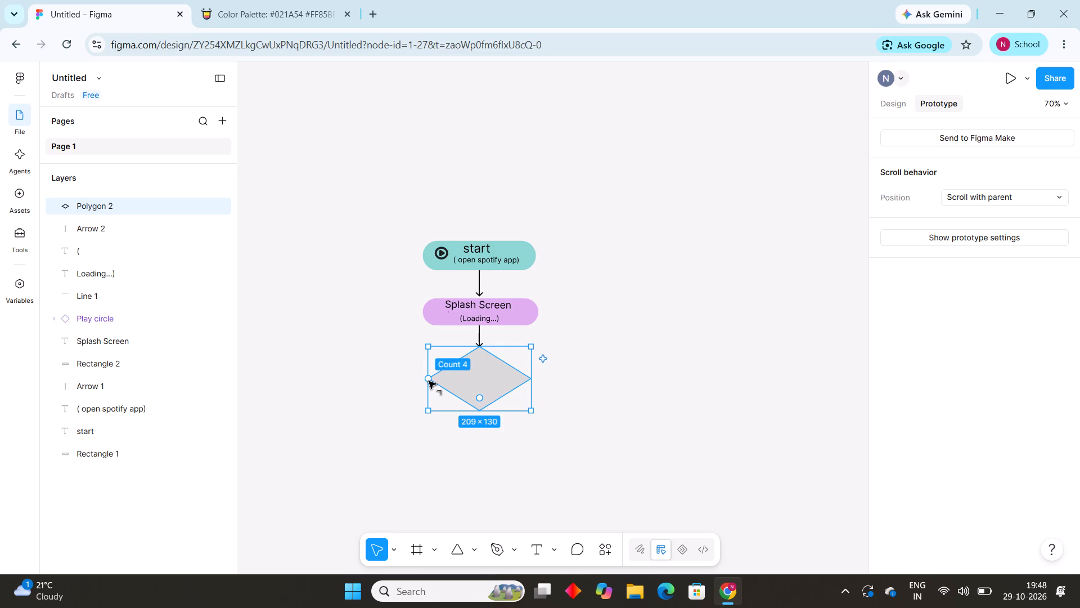
Enlarge the diamond to about 291 × 138 and recentre it under the arrow tip.
left_click_drag(424, 405, 418, 405)
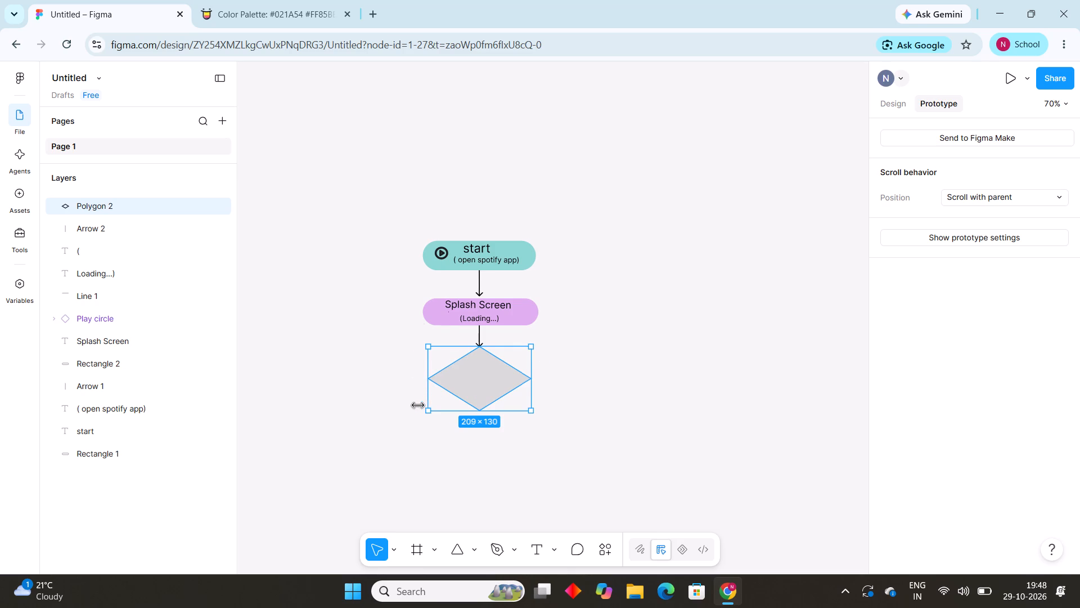
left_click_drag(418, 405, 403, 405)
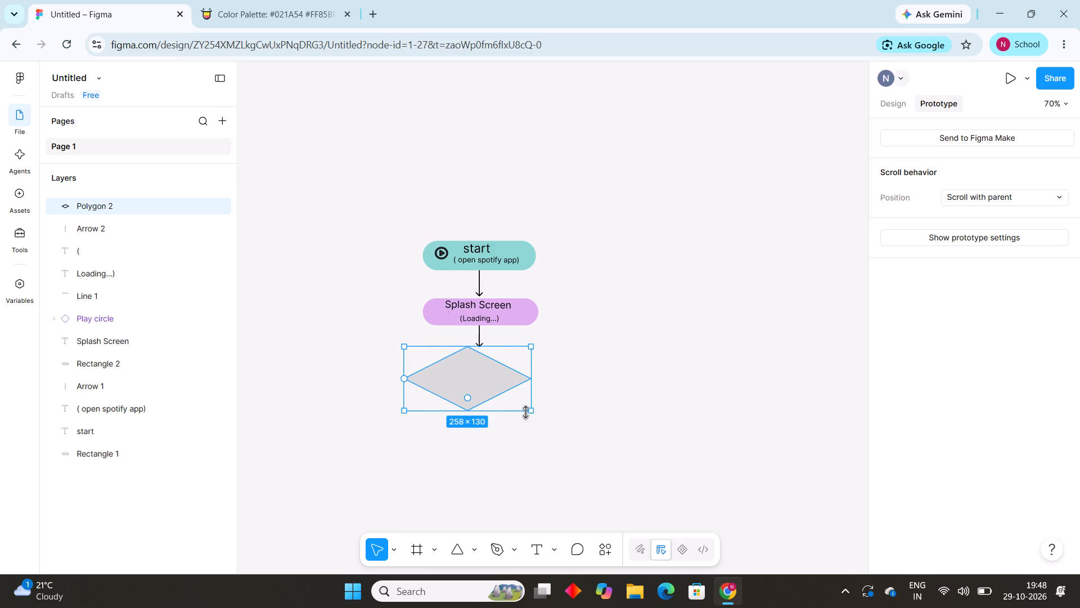
left_click(537, 415)
left_click_drag(533, 412, 550, 417)
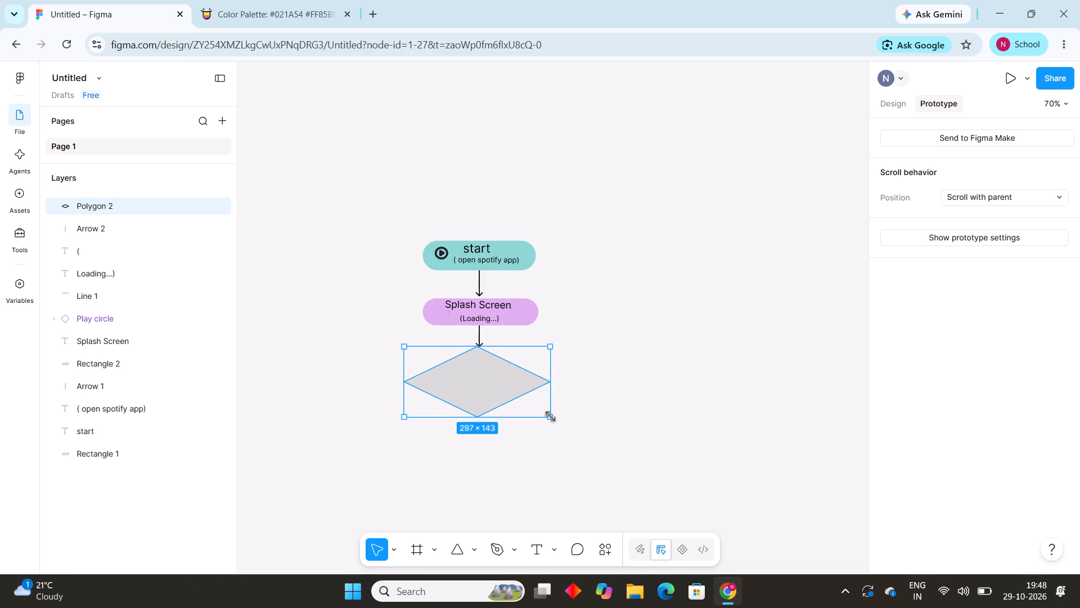
left_click_drag(550, 417, 547, 414)
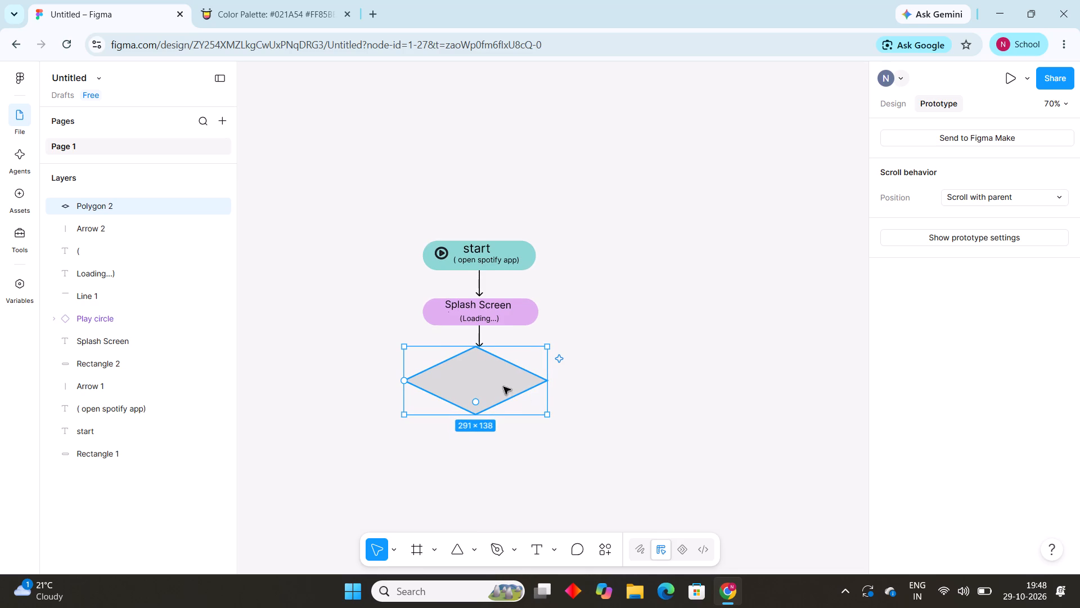
left_click(482, 370)
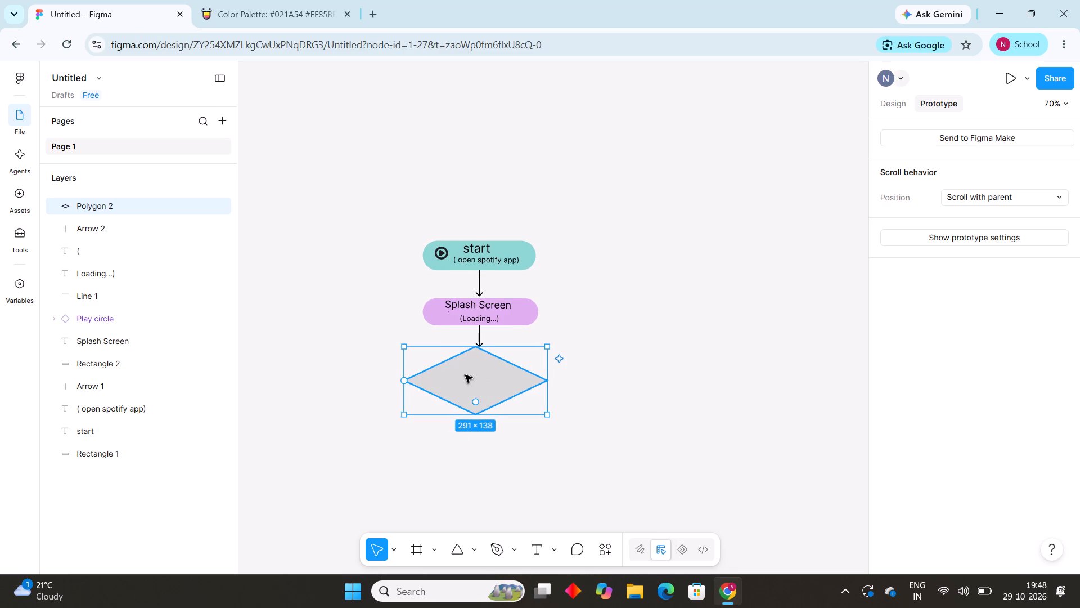
left_click(462, 376)
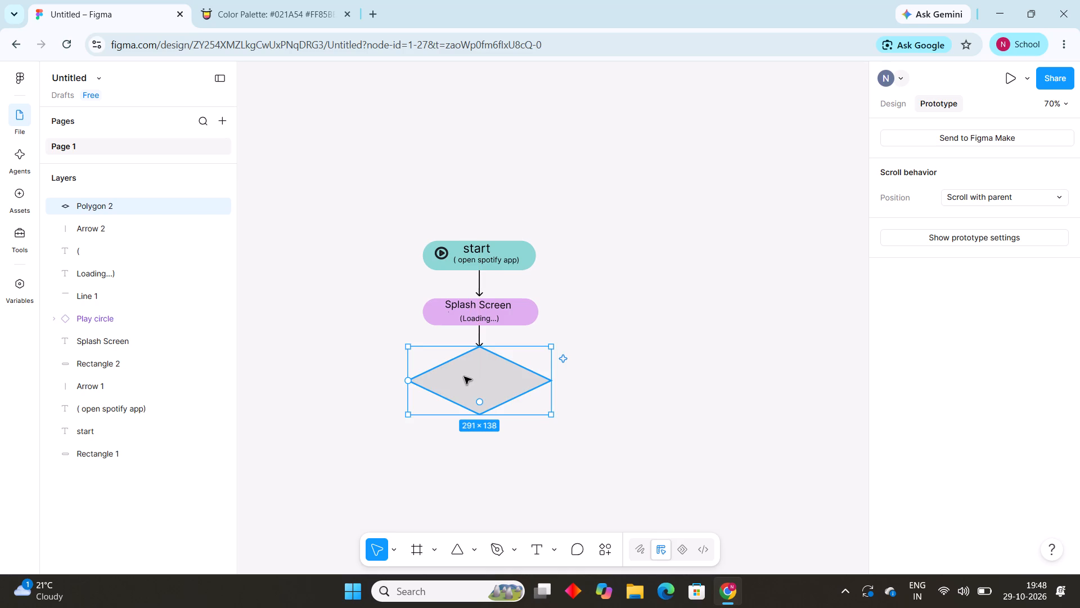
left_click(655, 339)
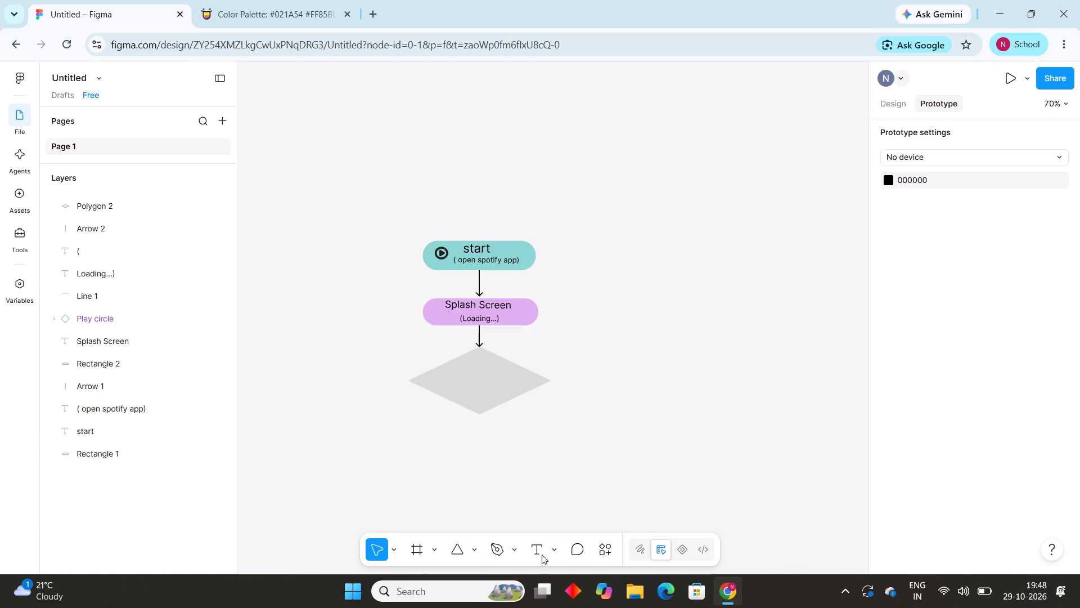
Change the diamond's fill colour to the copied pink, #FF85BB.
left_click(478, 372)
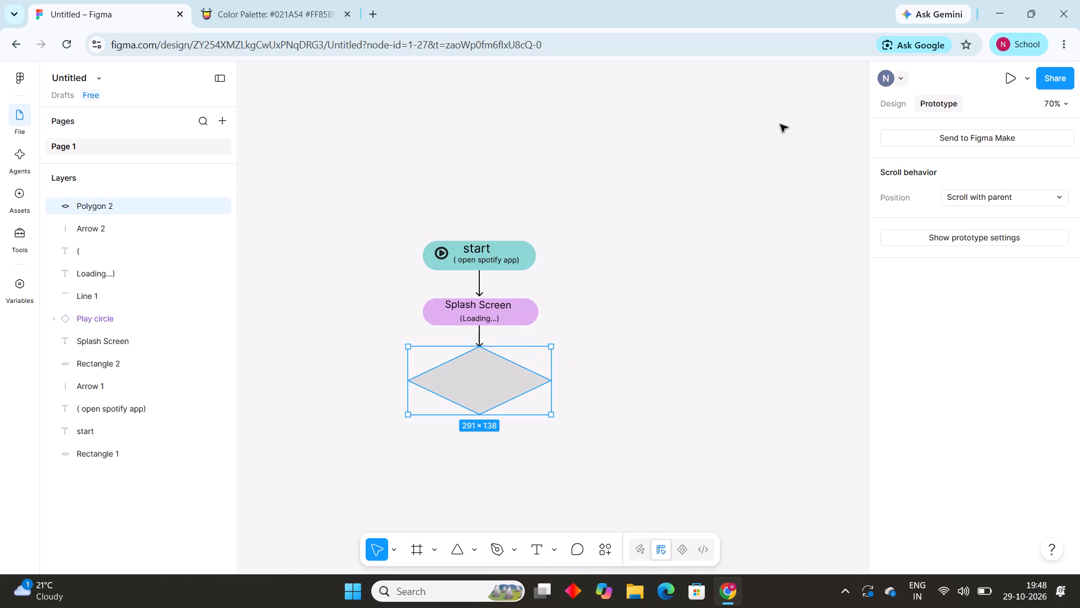
left_click(894, 96)
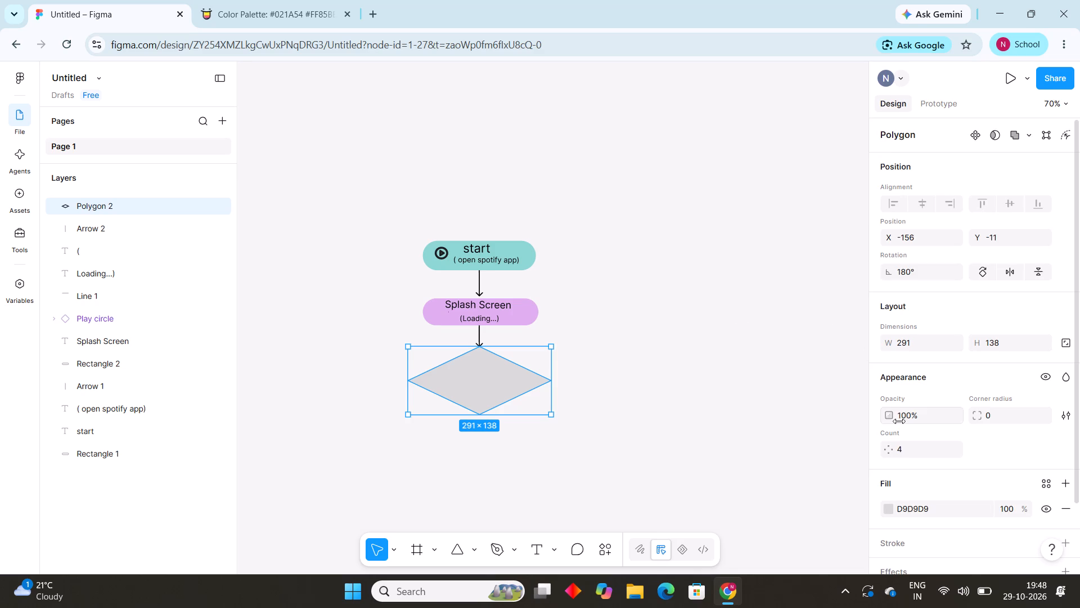
left_click(932, 505)
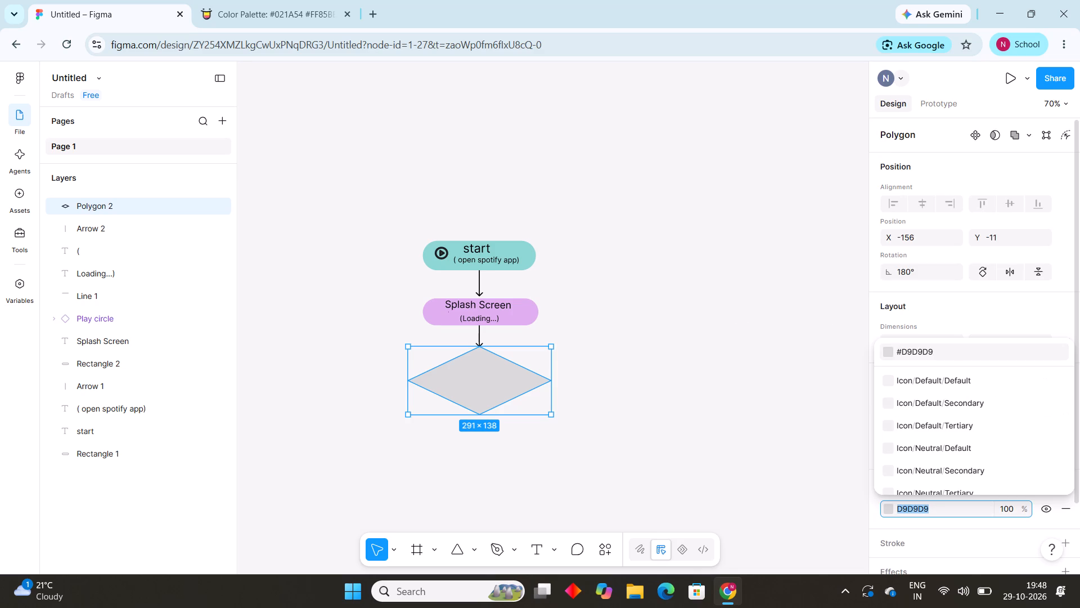
key("BackSpace")
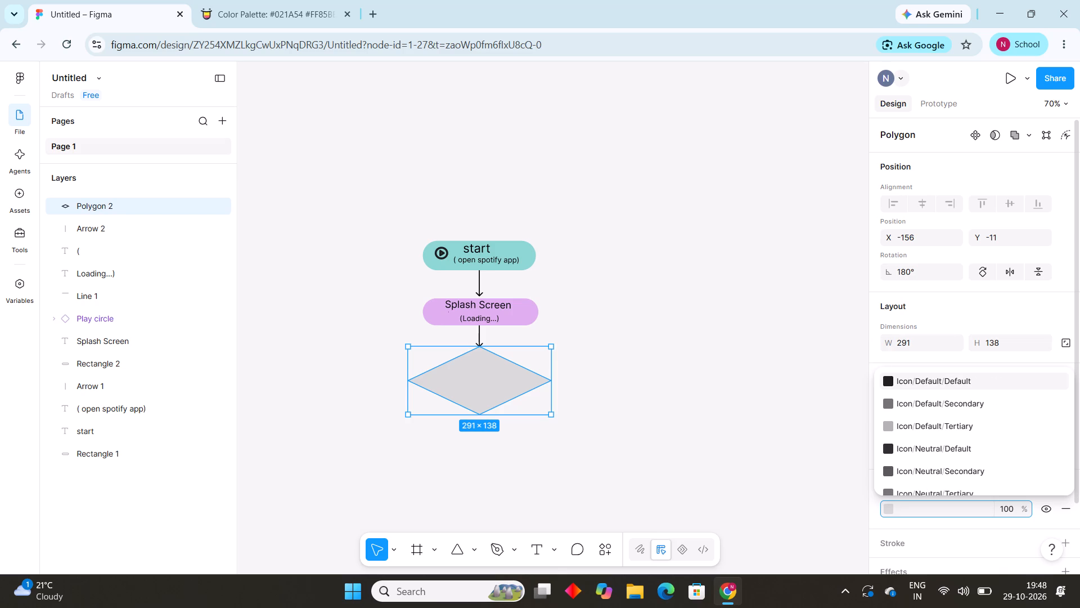
key("ctrl+v")
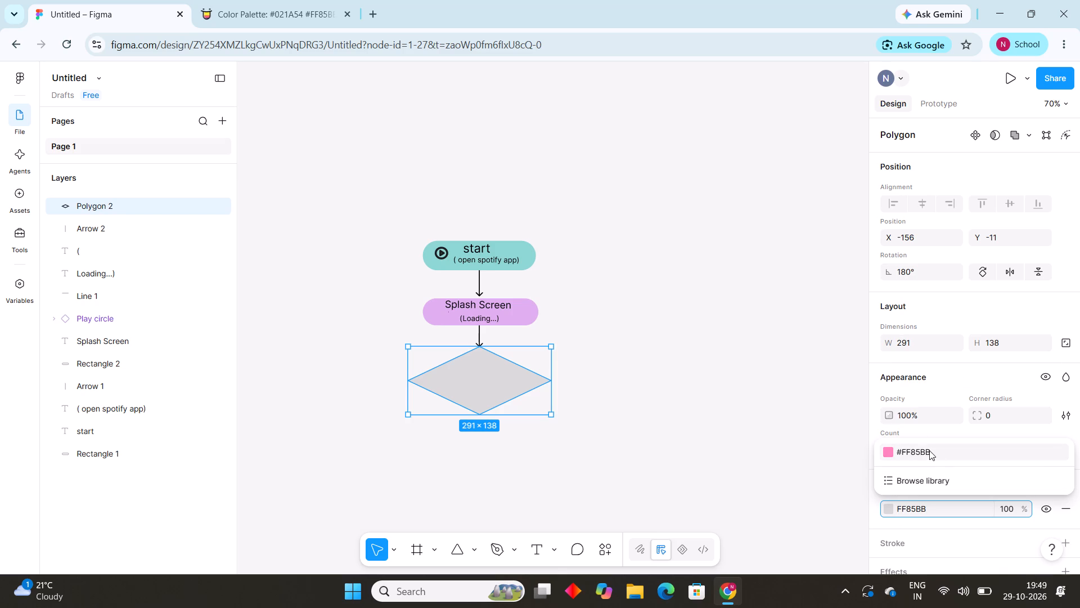
left_click_drag(929, 450, 605, 397)
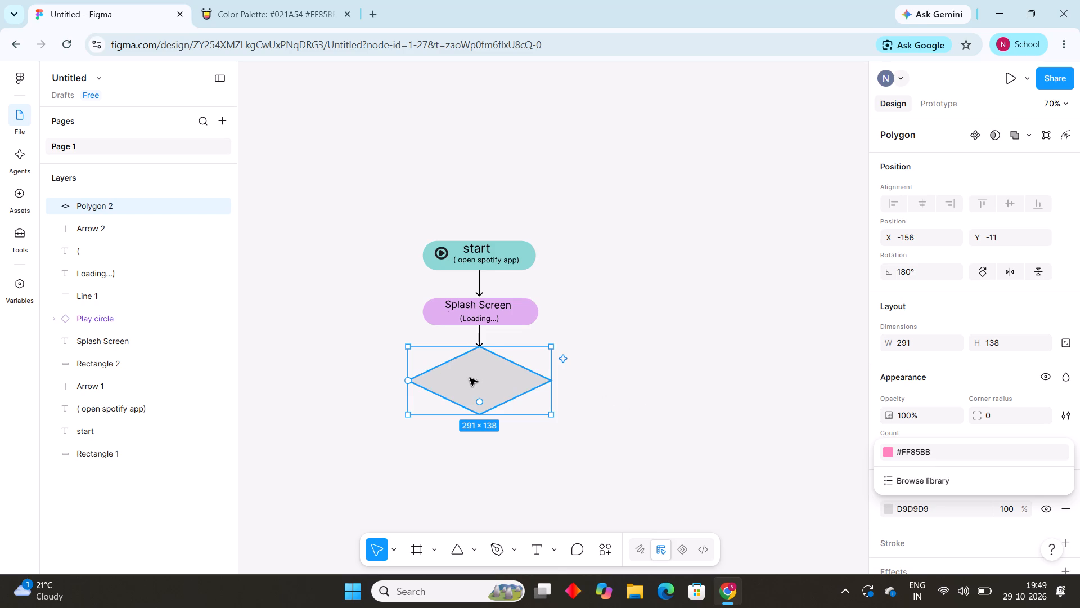
key("Return")
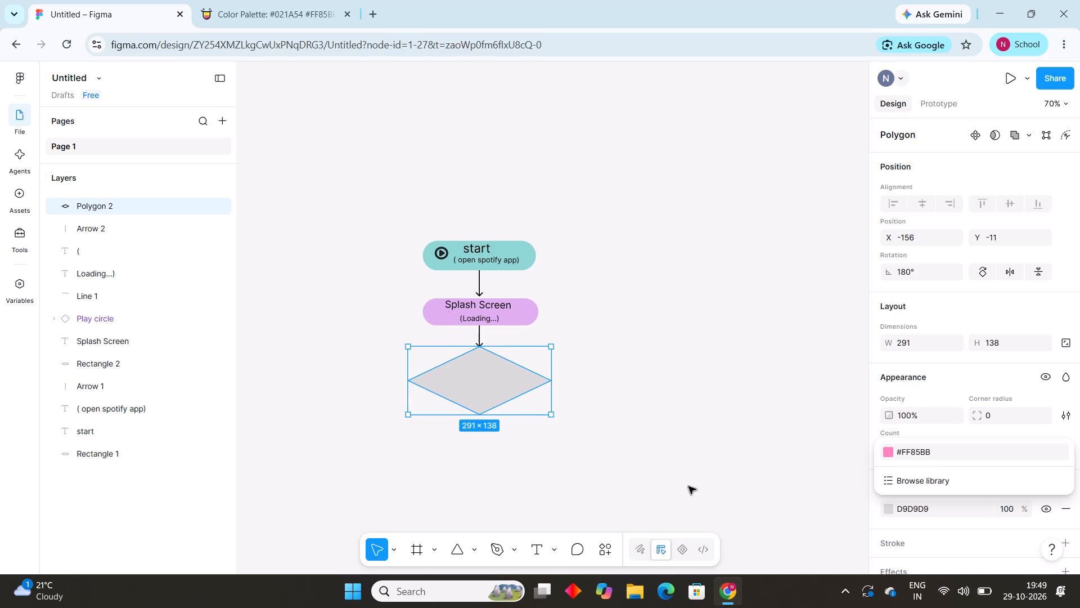
left_click(963, 451)
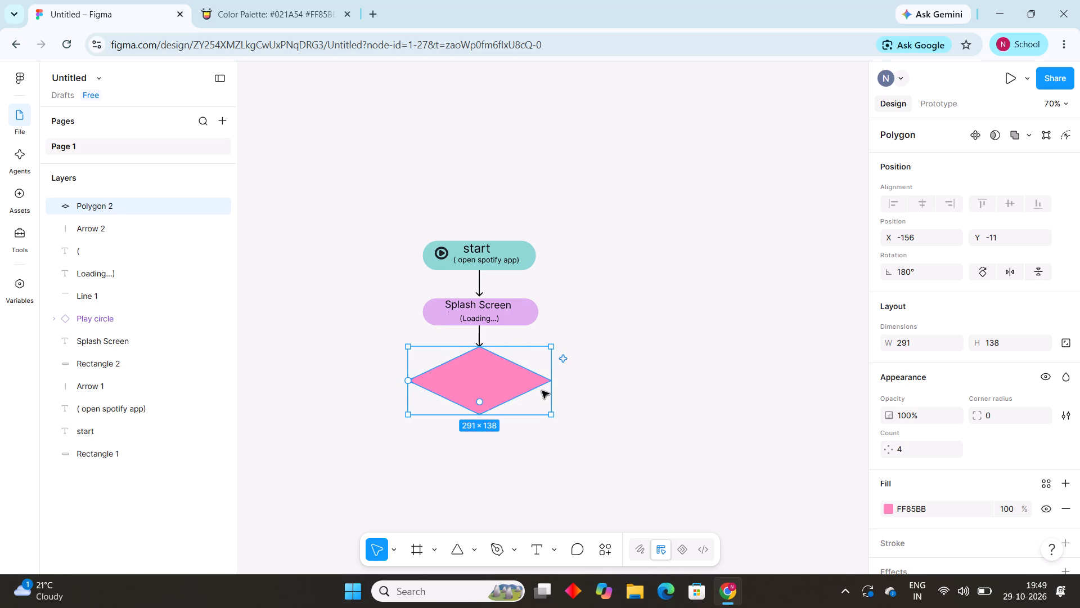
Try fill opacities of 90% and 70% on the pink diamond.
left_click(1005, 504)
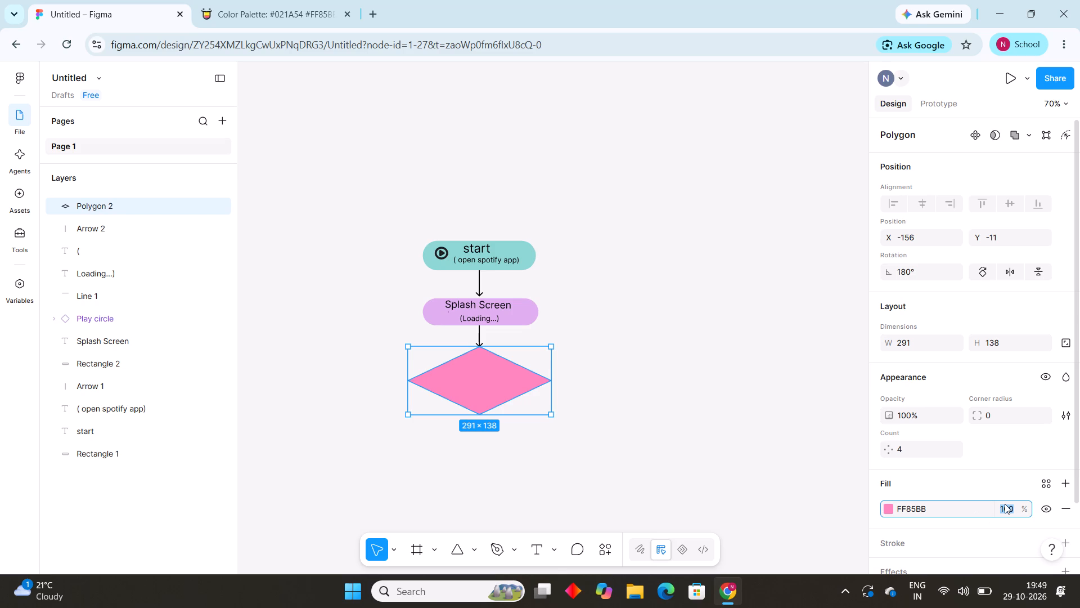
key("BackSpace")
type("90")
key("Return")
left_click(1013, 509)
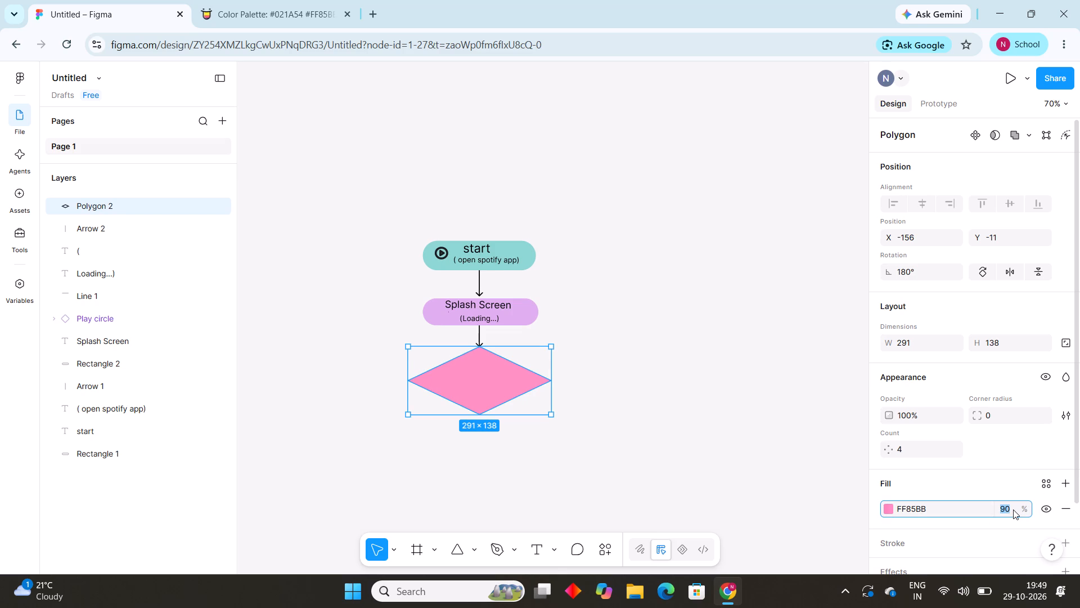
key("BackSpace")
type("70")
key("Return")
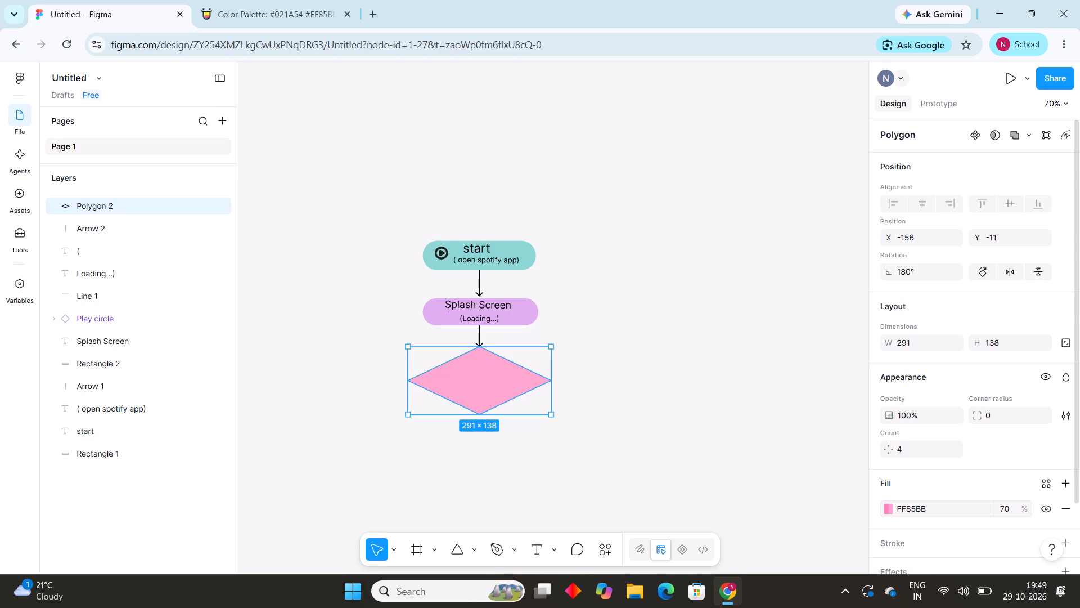
Set the diamond's fill opacity to 50%.
left_click(1013, 509)
key("BackSpace")
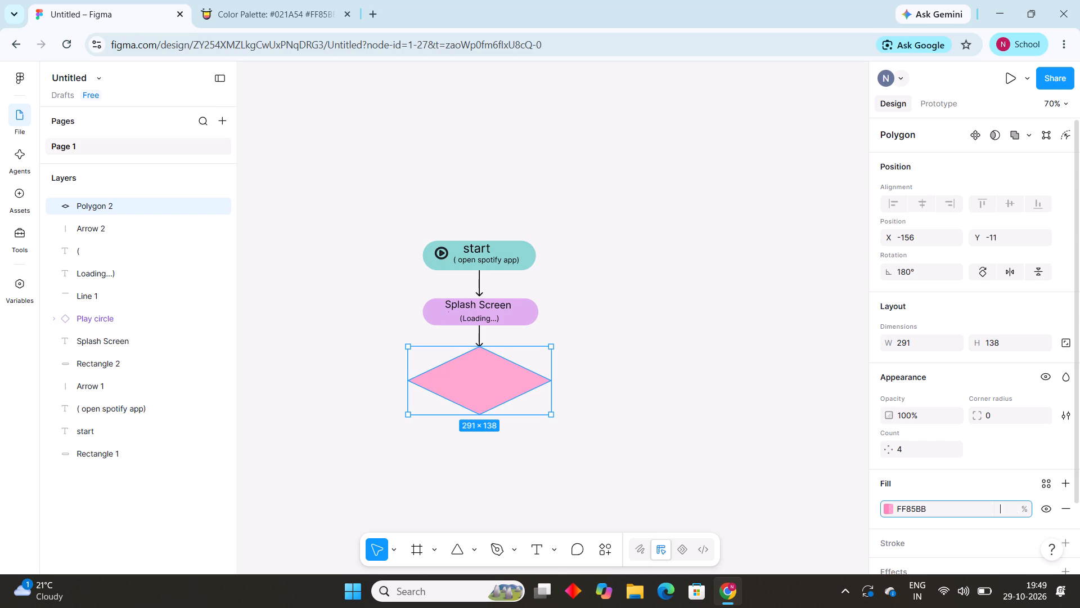
type("50")
key("Return")
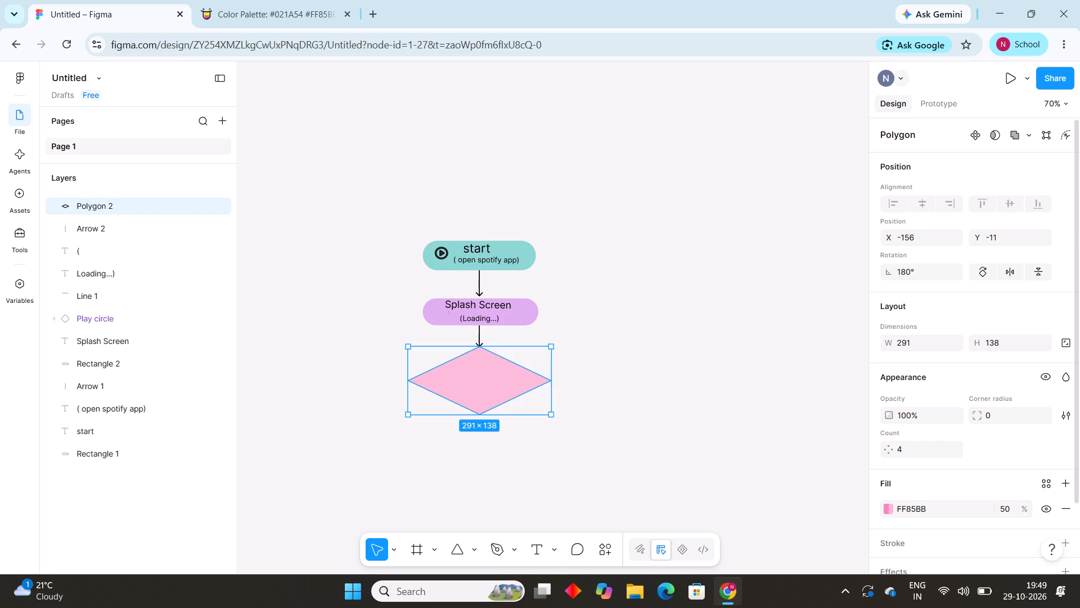
Add the text "New User" inside the pink diamond.
left_click(550, 547)
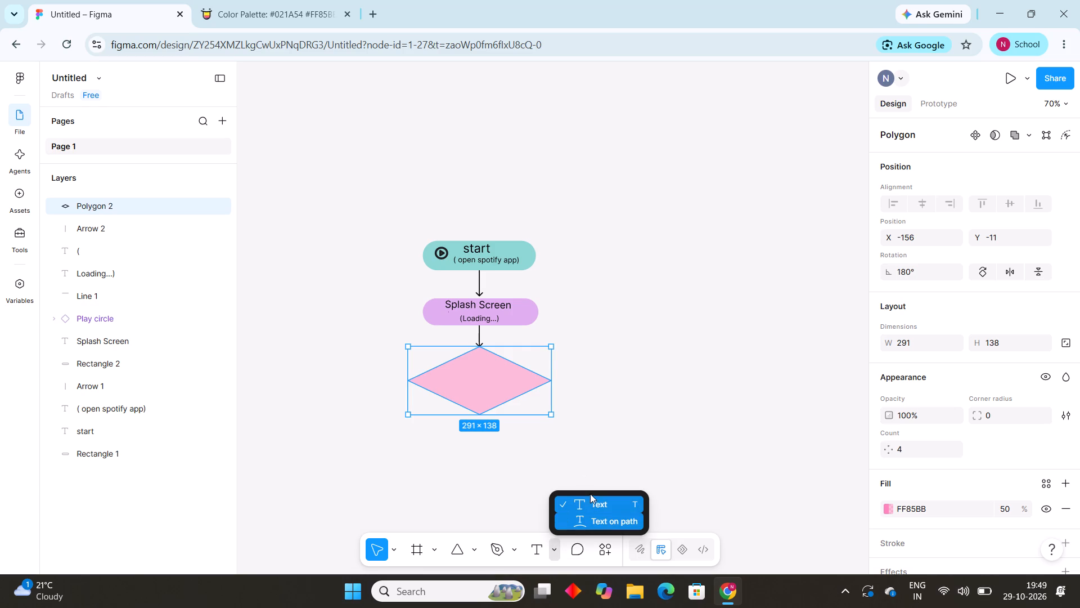
left_click(590, 501)
left_click(465, 384)
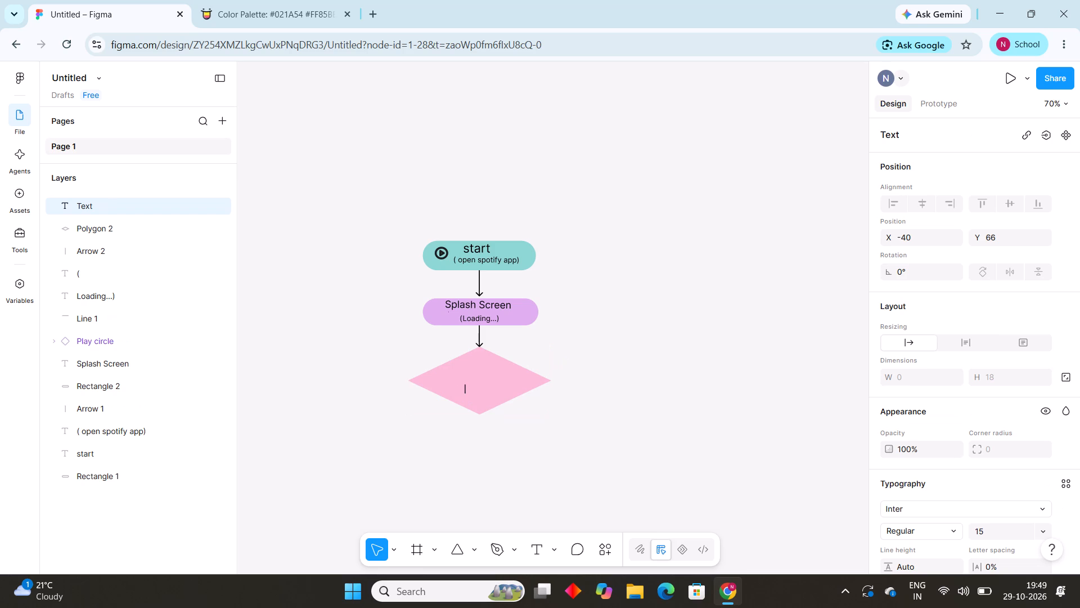
key("n")
type("ew")
key("space")
type("ser")
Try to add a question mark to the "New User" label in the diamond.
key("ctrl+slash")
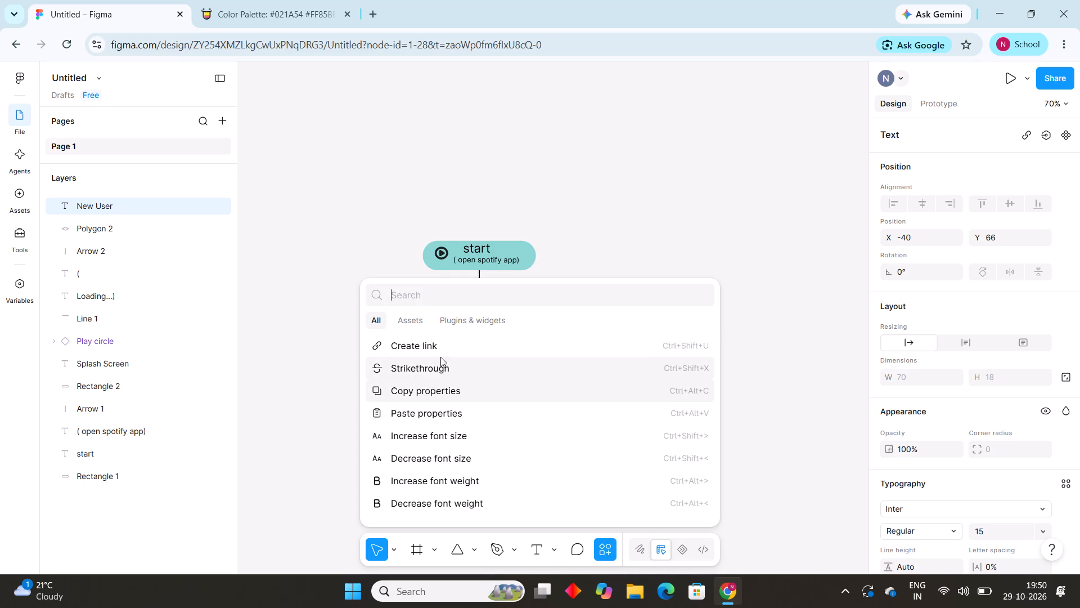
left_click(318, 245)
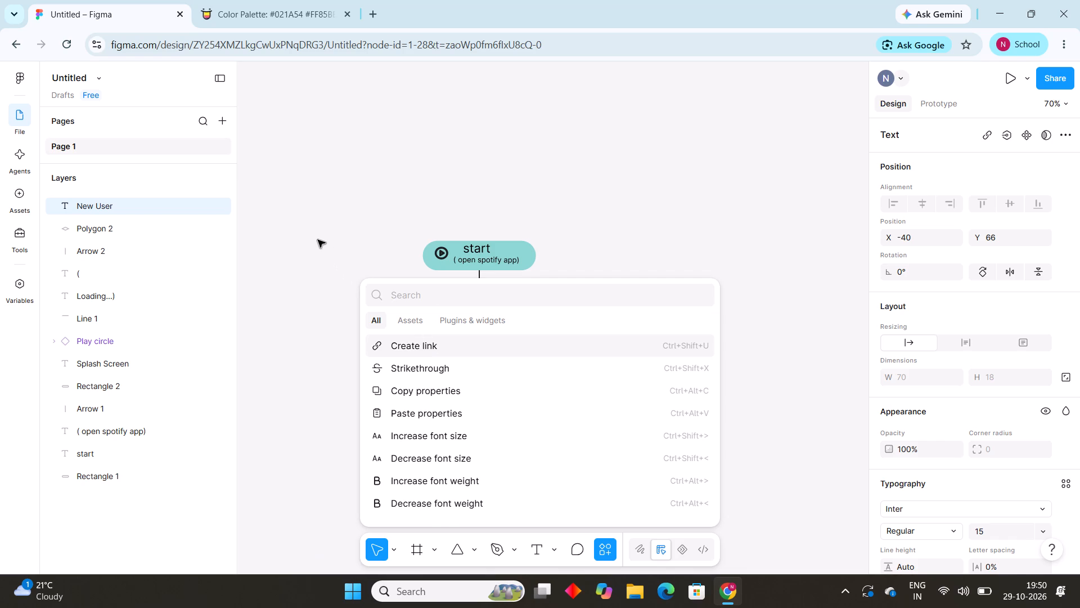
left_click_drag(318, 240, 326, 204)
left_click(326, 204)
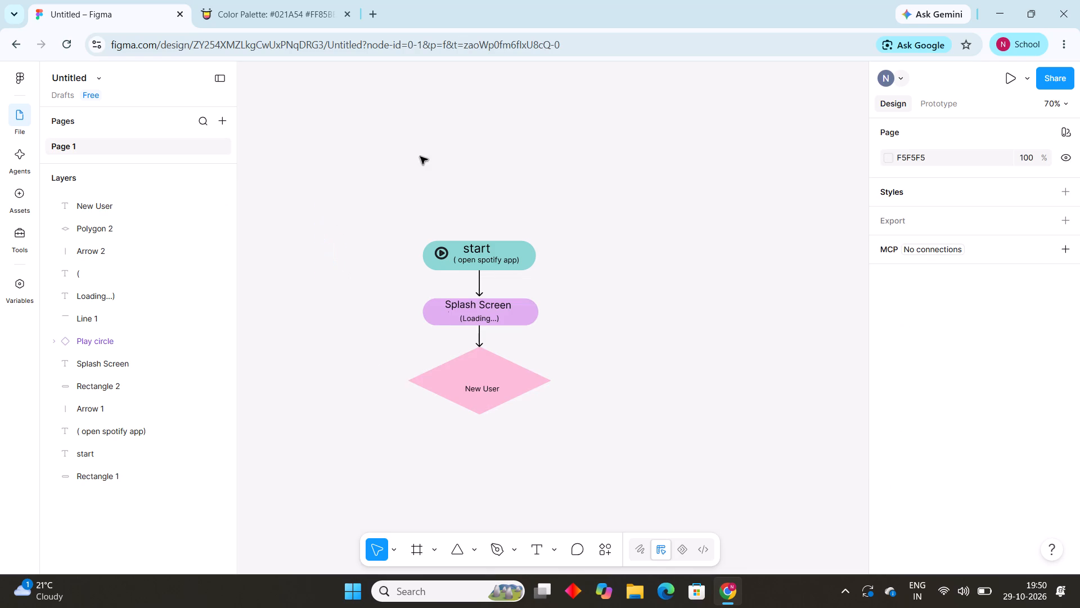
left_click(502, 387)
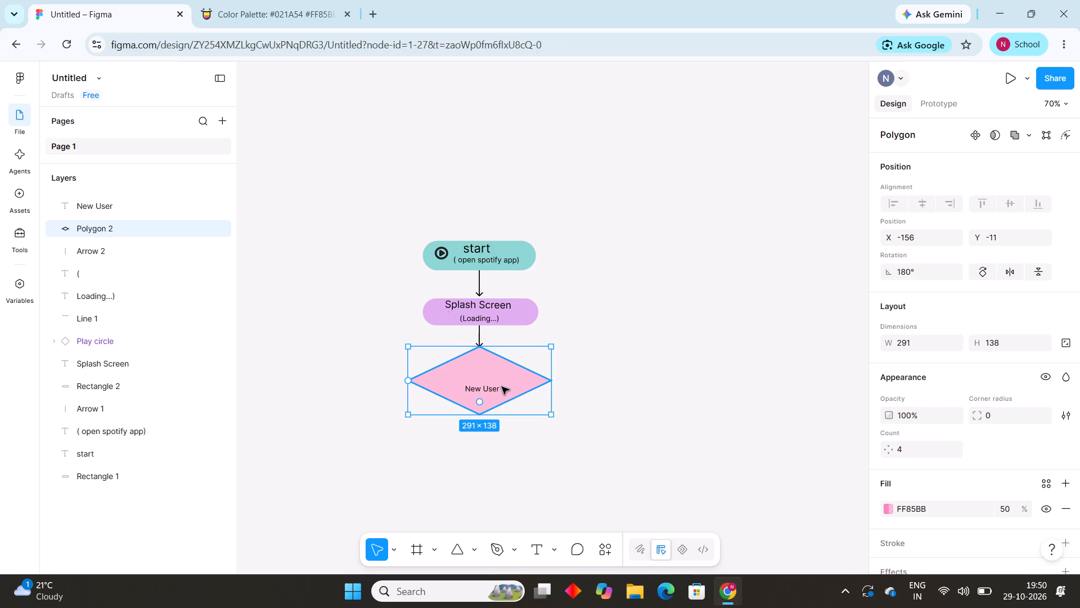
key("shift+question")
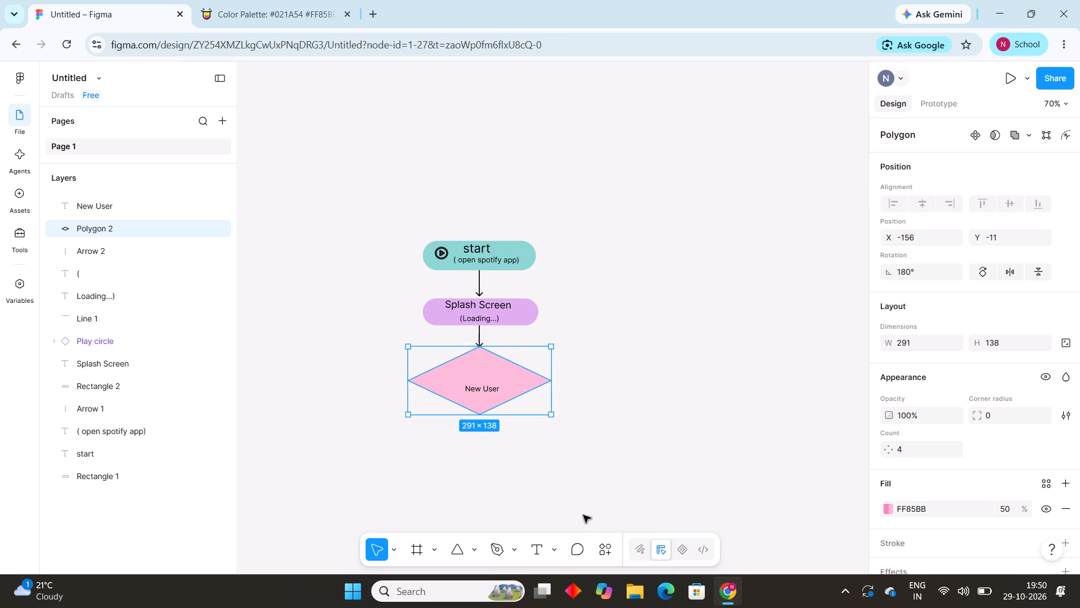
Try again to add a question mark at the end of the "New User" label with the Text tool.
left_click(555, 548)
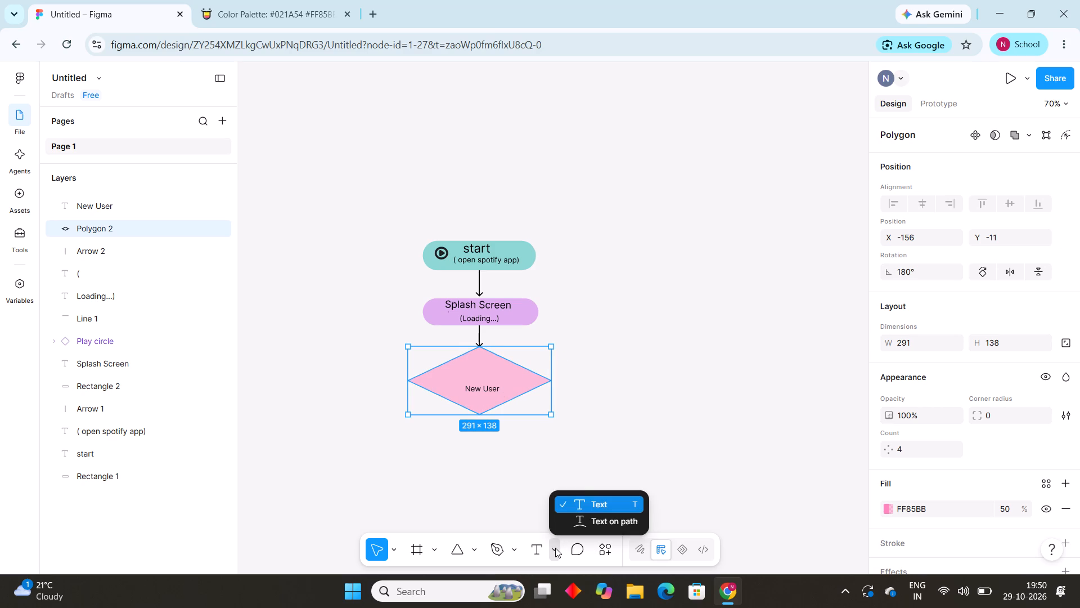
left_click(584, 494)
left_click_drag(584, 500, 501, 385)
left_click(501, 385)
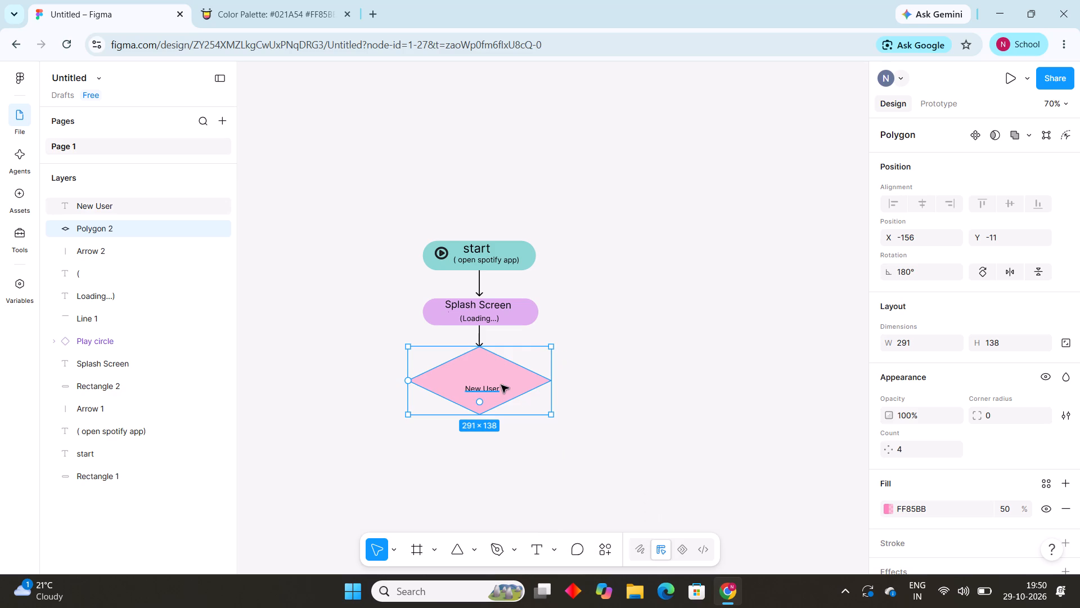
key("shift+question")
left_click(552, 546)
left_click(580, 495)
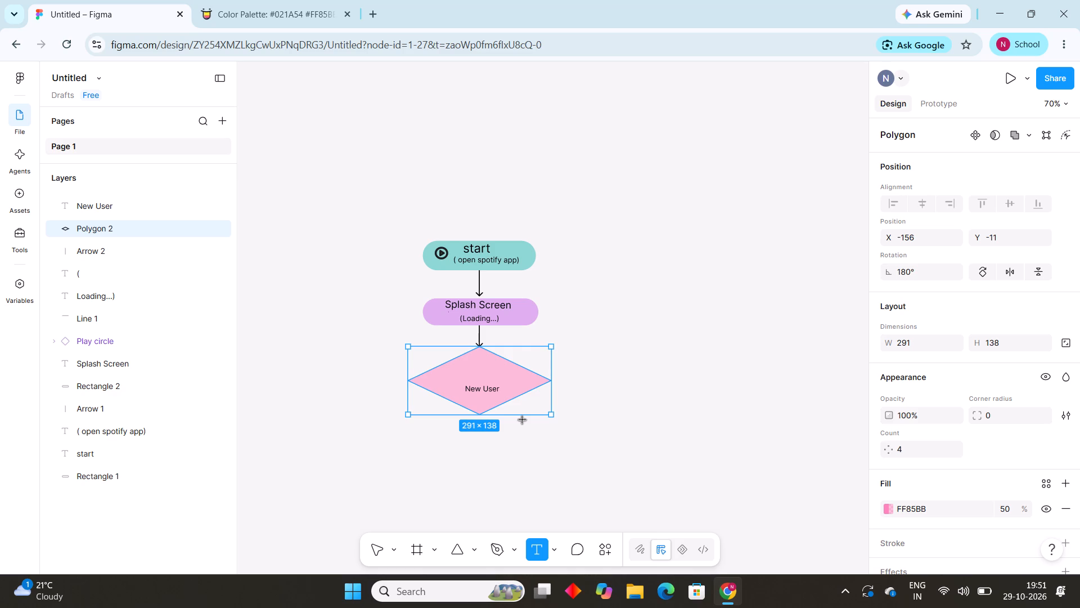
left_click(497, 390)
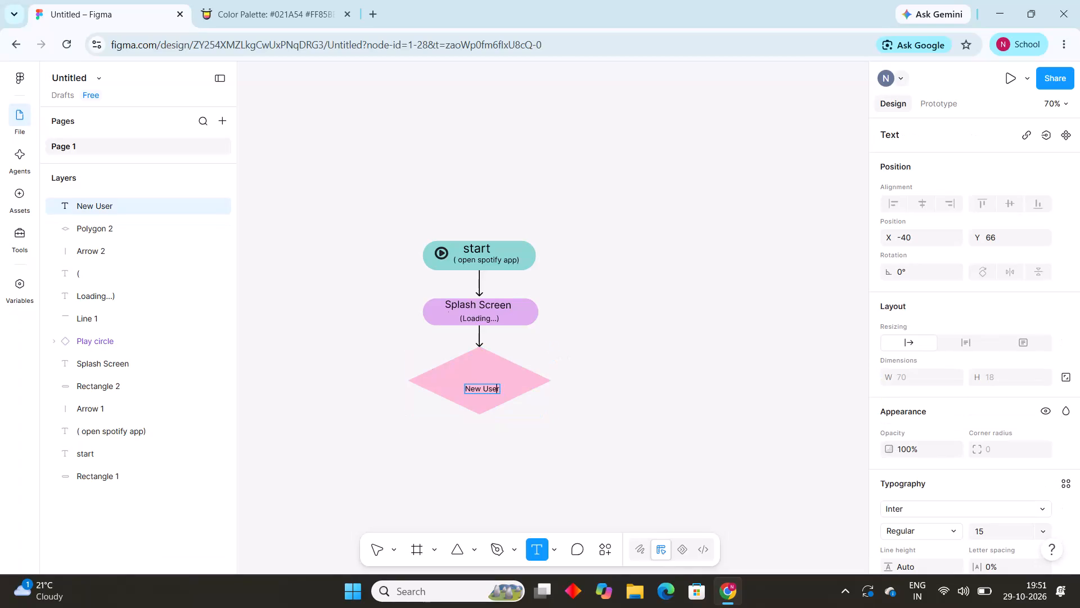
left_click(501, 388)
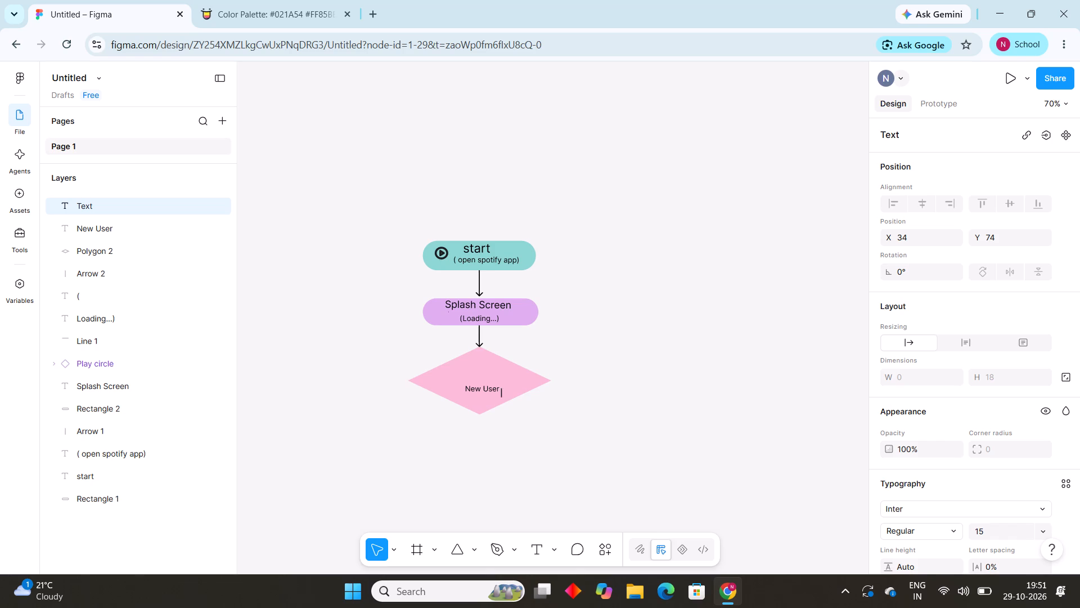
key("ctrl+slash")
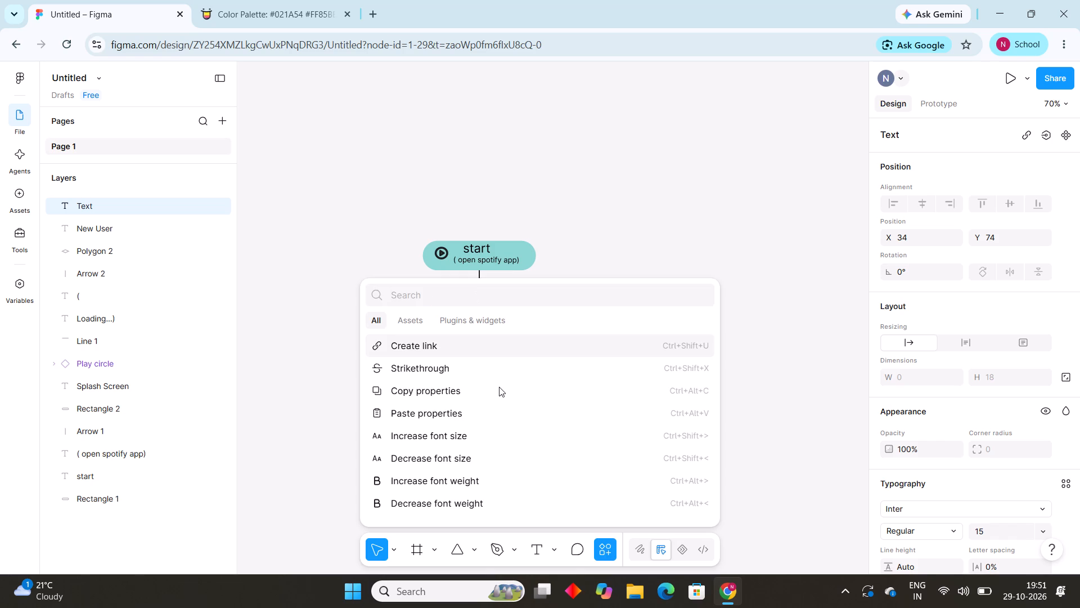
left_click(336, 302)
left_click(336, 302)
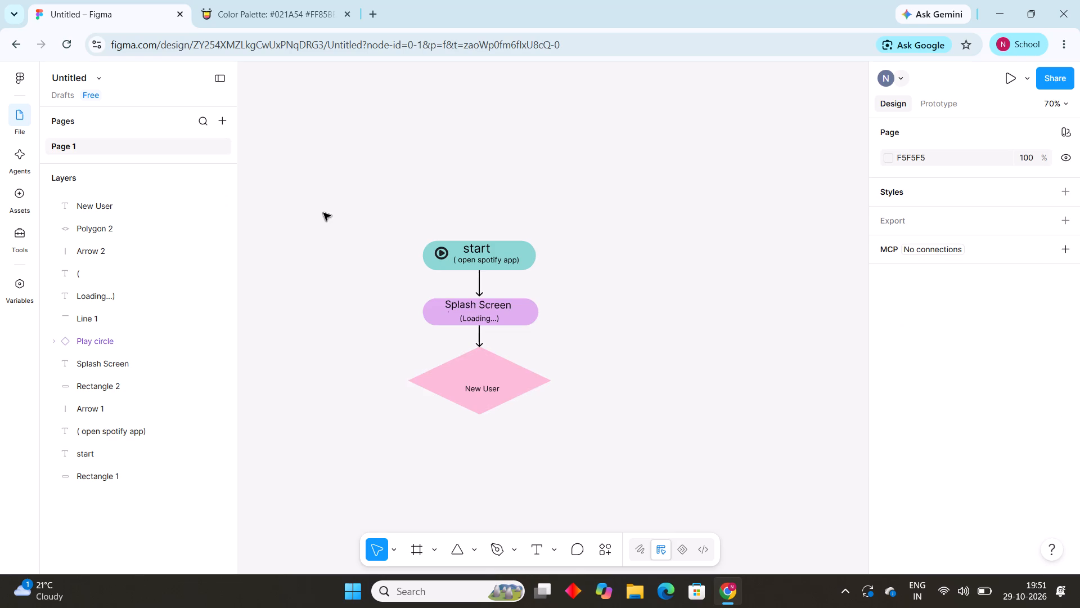
Set the font size of the "New User" label to 24.
left_click(498, 387)
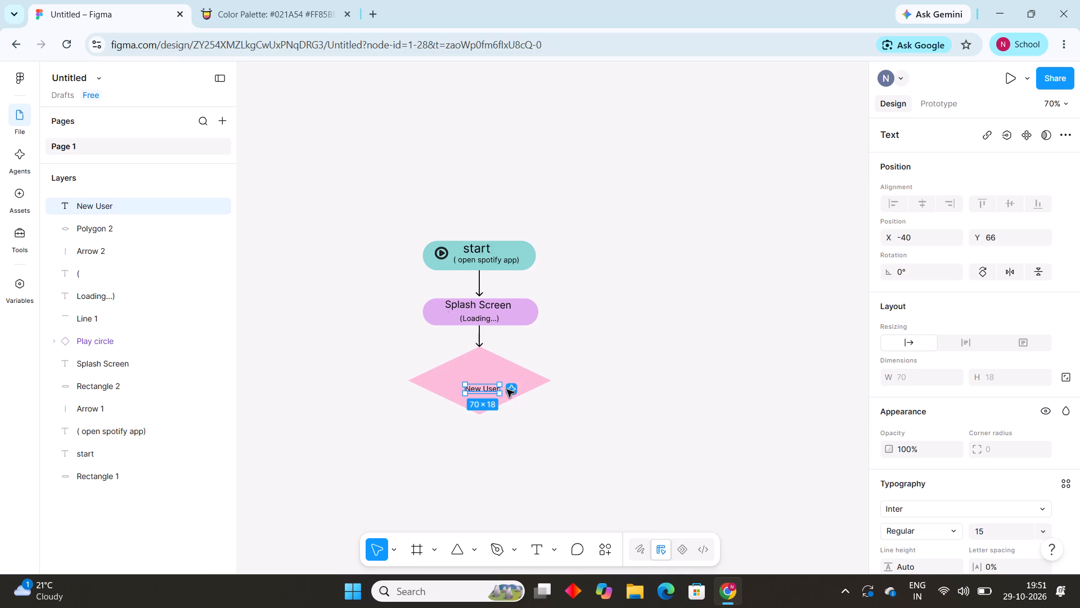
left_click(1045, 526)
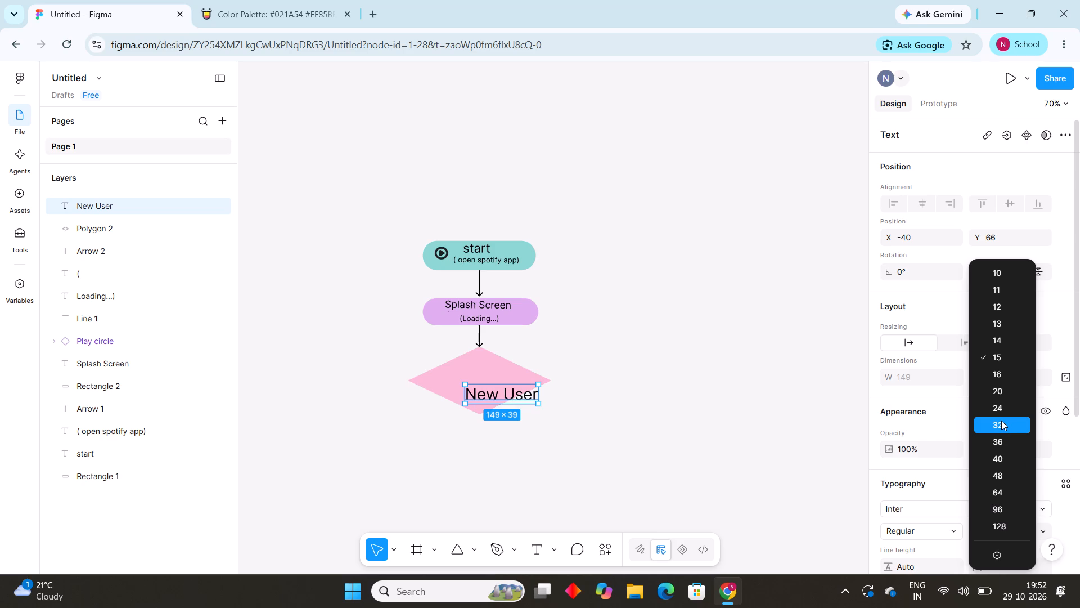
left_click(1000, 404)
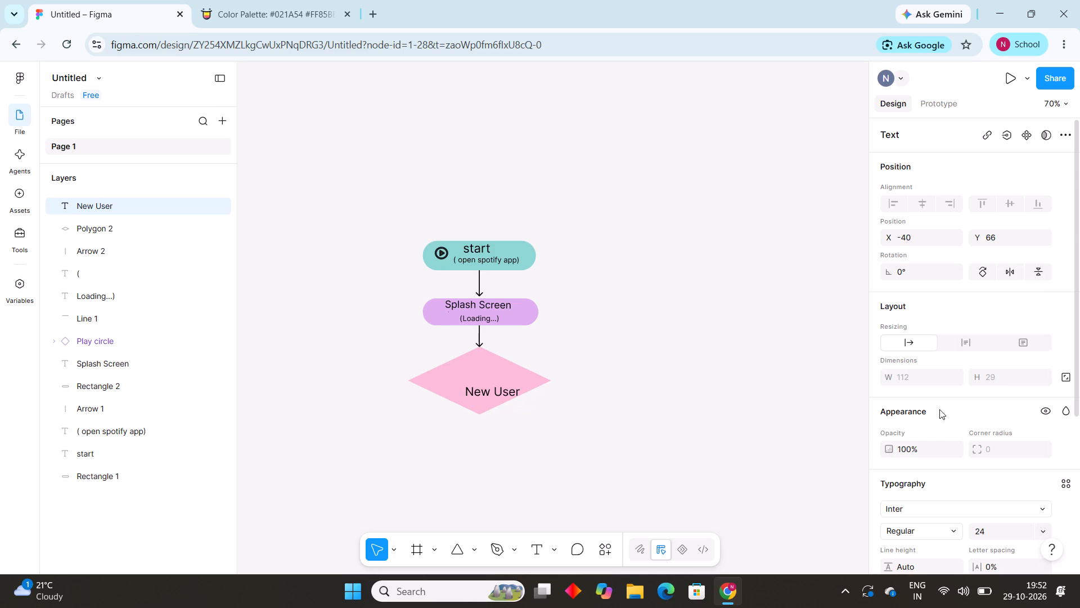
Centre the "New User" label horizontally in the diamond, slightly above its middle.
left_click_drag(496, 388, 484, 378)
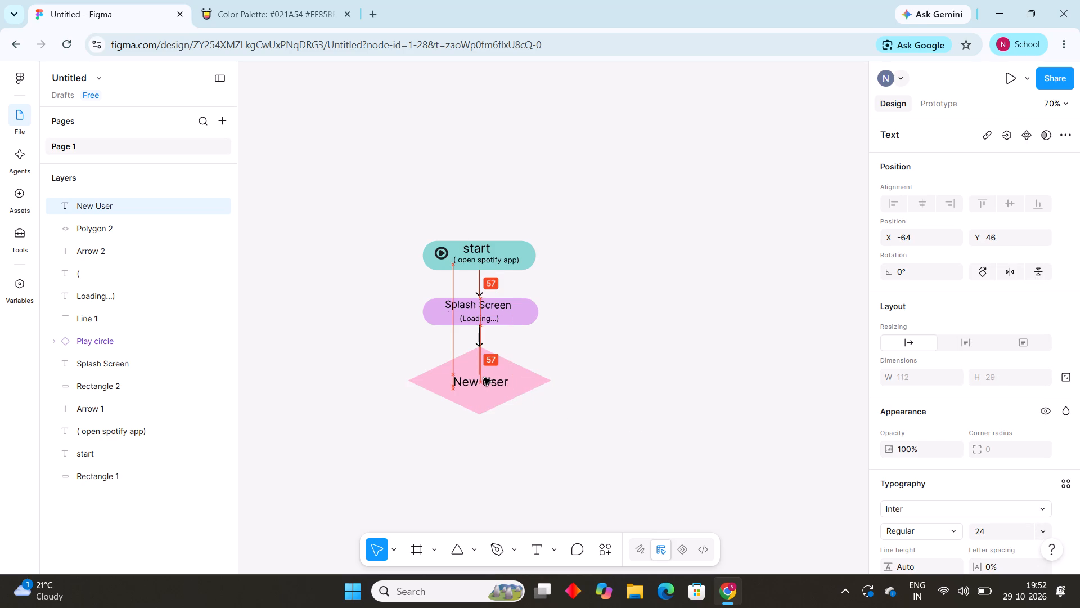
left_click_drag(484, 378, 483, 373)
left_click(621, 314)
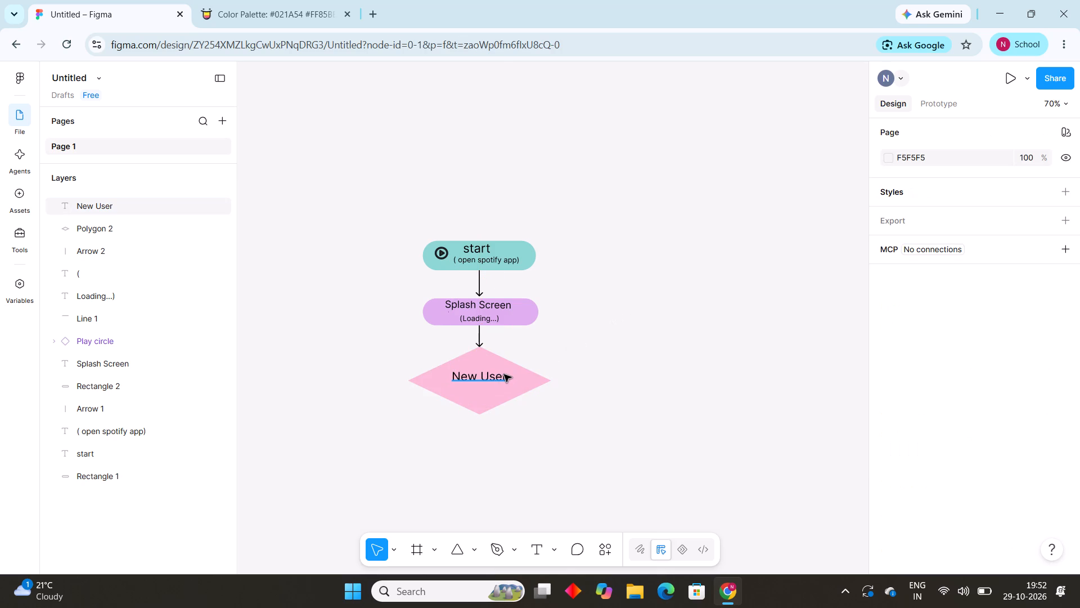
Add a separate "?" text near the end of the "New User" label in the diamond.
left_click(552, 547)
left_click(581, 499)
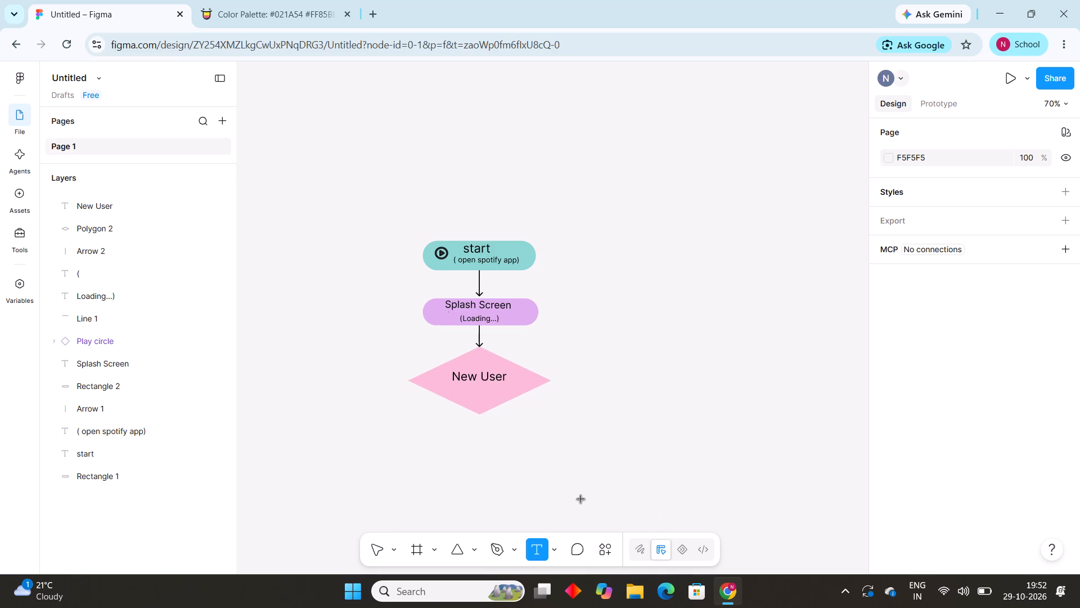
left_click(508, 379)
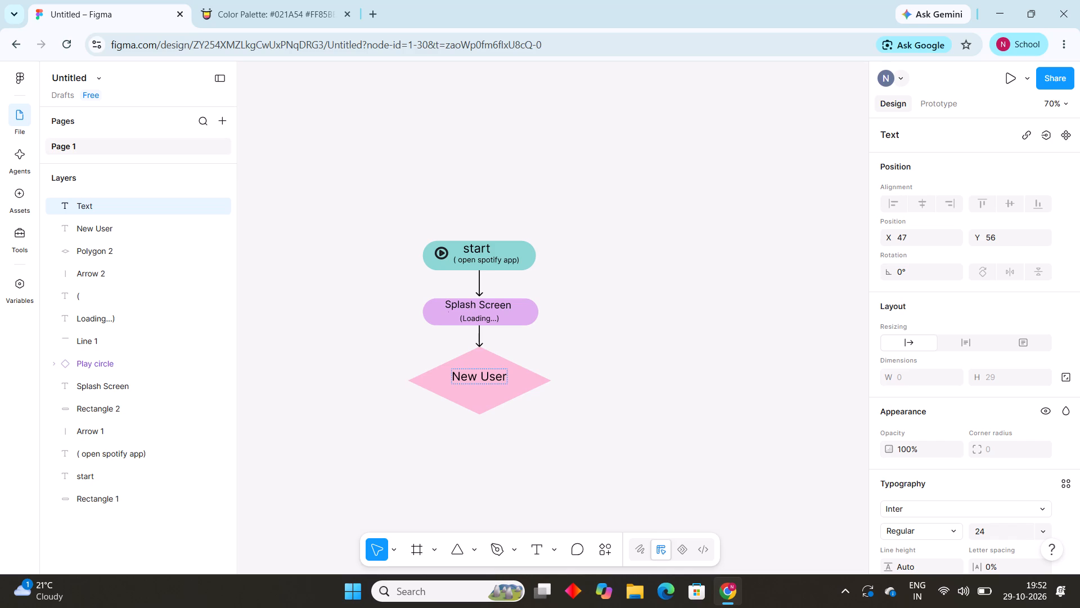
key("shift+question")
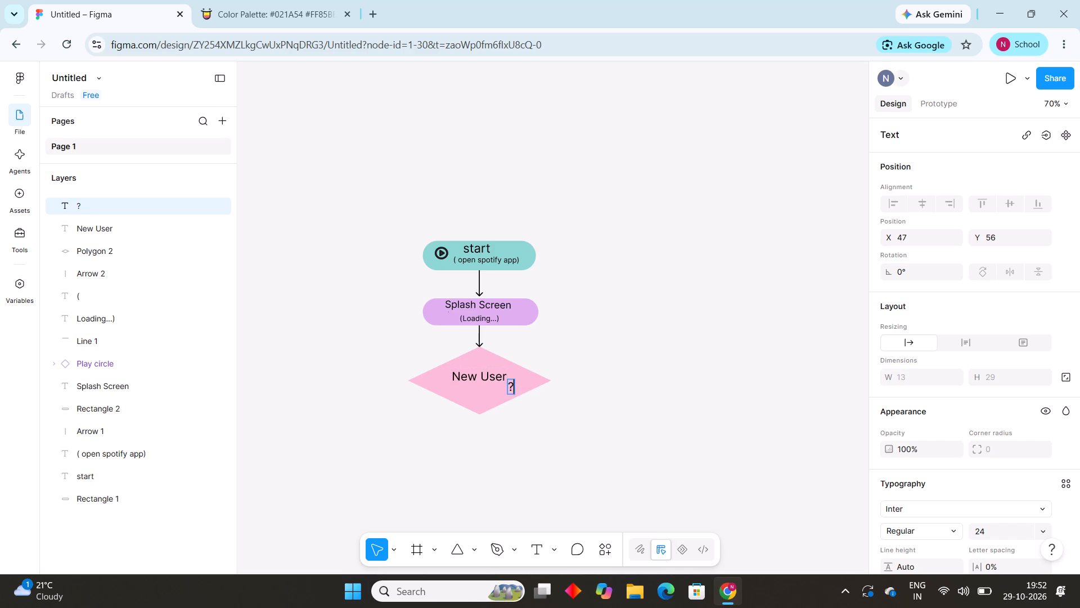
Move the "?" text up directly after "New User" so that the label reads "New User?" on one line.
left_click(510, 386)
left_click_drag(510, 392, 510, 384)
double_click(510, 384)
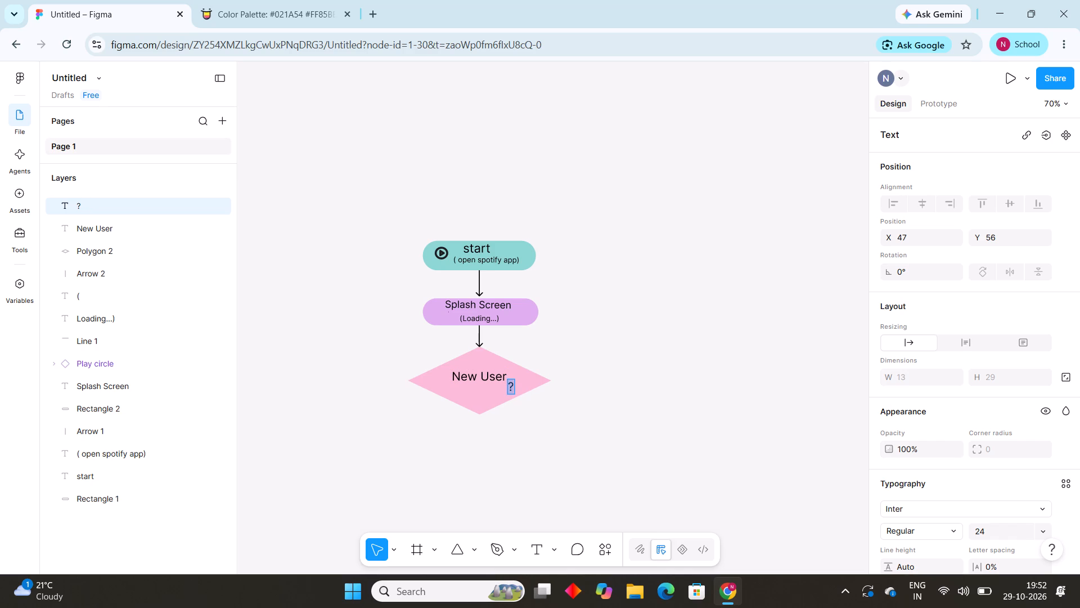
left_click(511, 386)
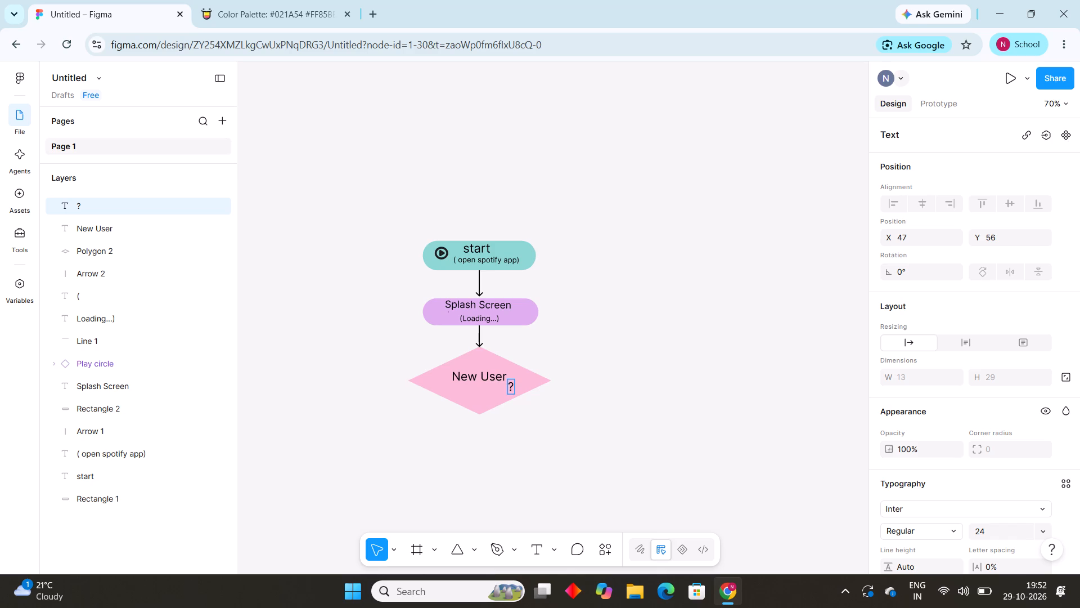
left_click_drag(509, 387, 510, 394)
left_click(510, 387)
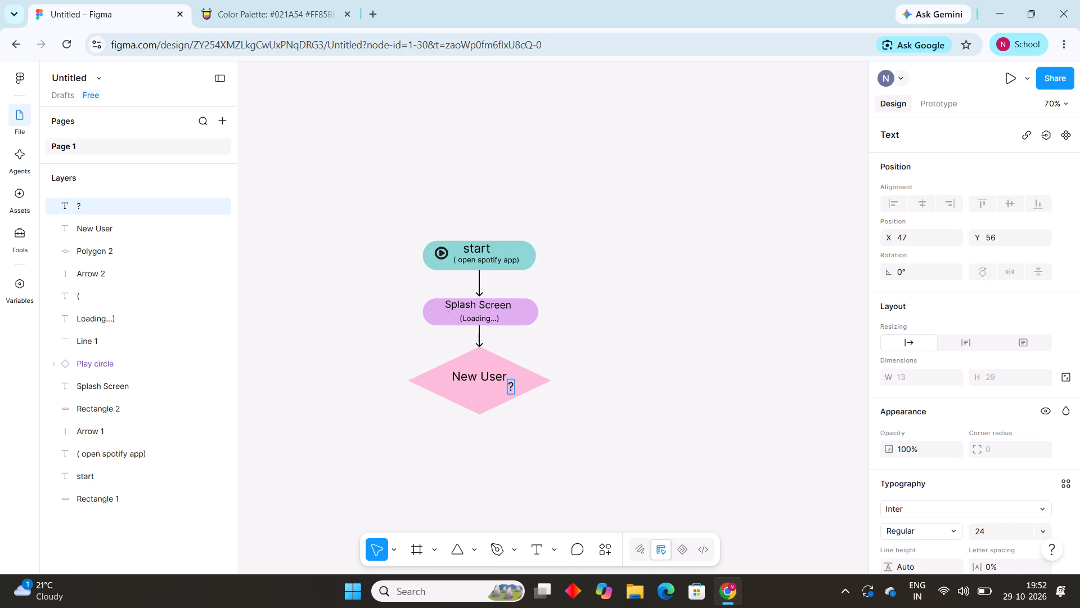
left_click(512, 386)
left_click(627, 324)
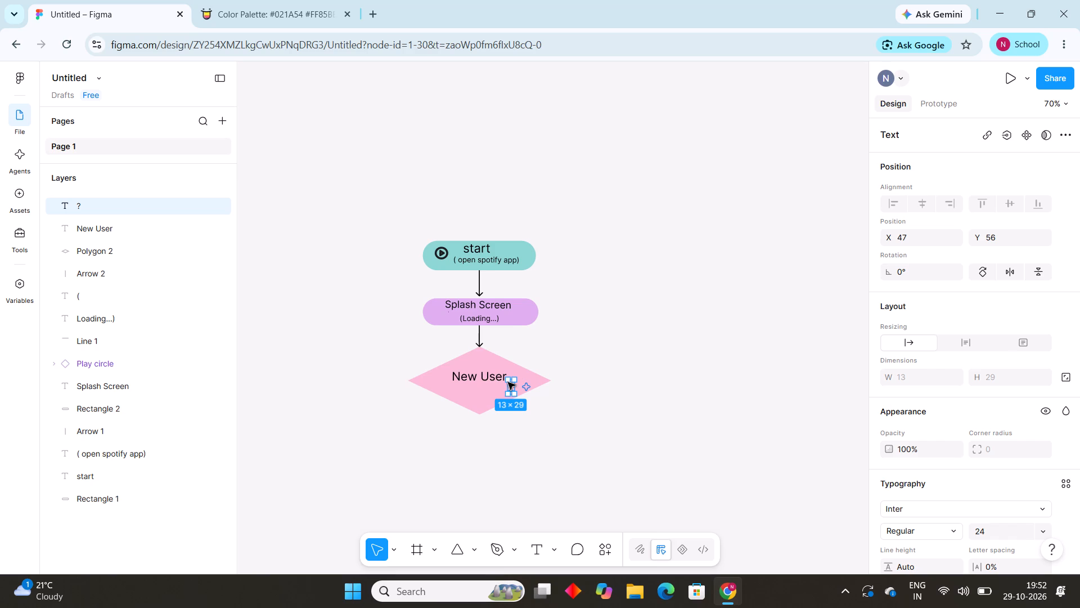
left_click_drag(508, 382, 513, 376)
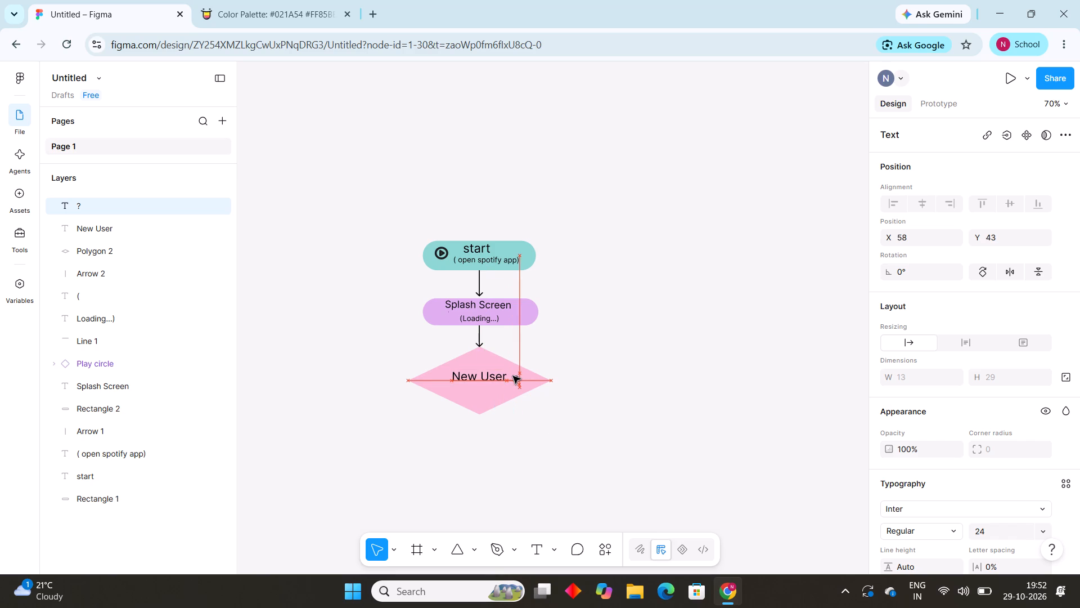
left_click_drag(513, 376, 507, 373)
left_click_drag(588, 350, 596, 342)
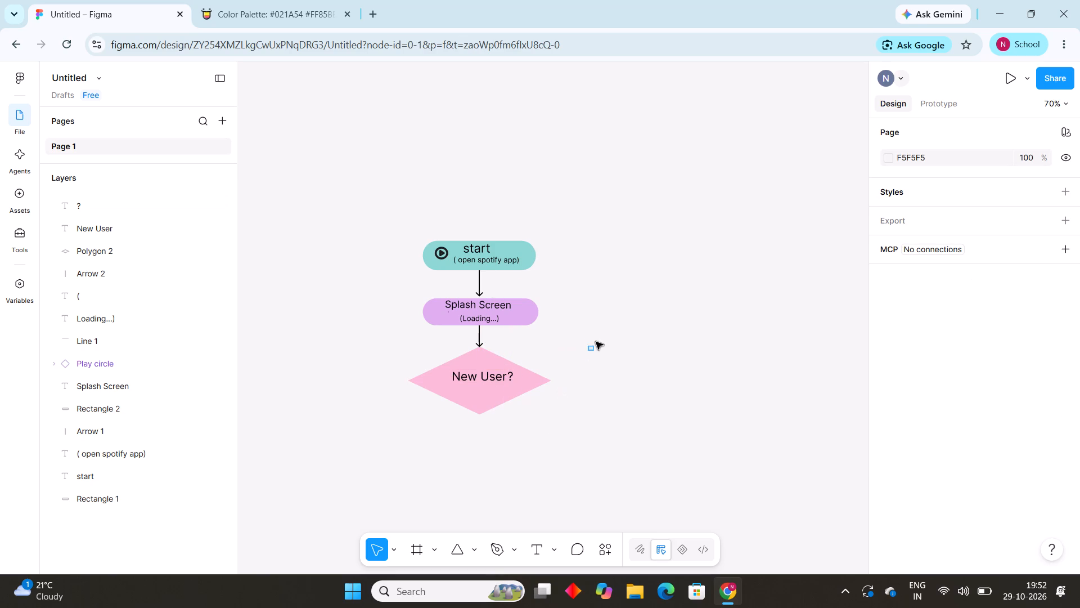
left_click_drag(596, 342, 597, 337)
left_click(597, 337)
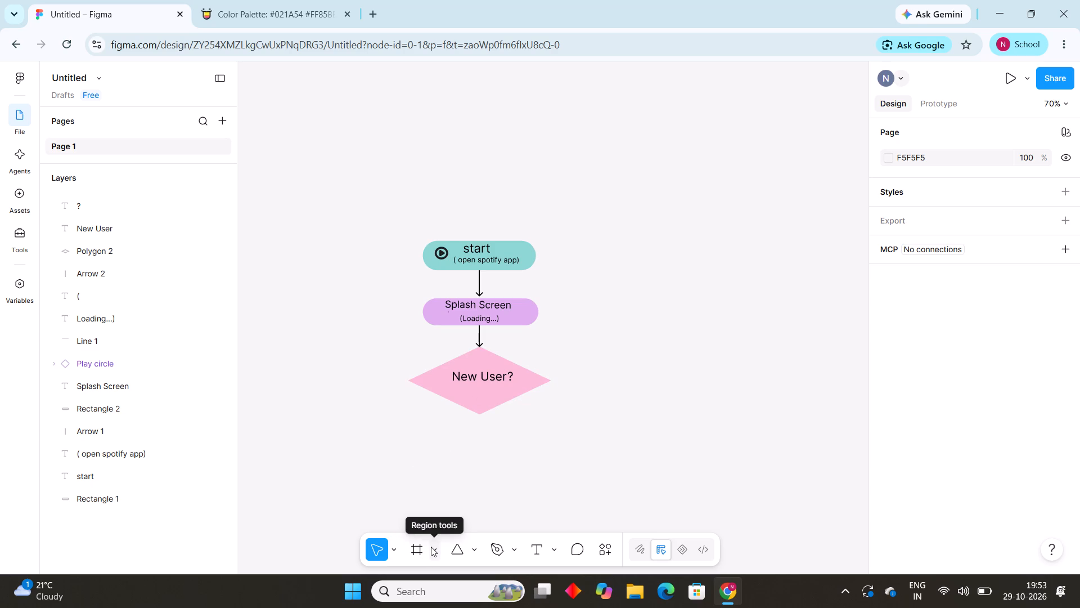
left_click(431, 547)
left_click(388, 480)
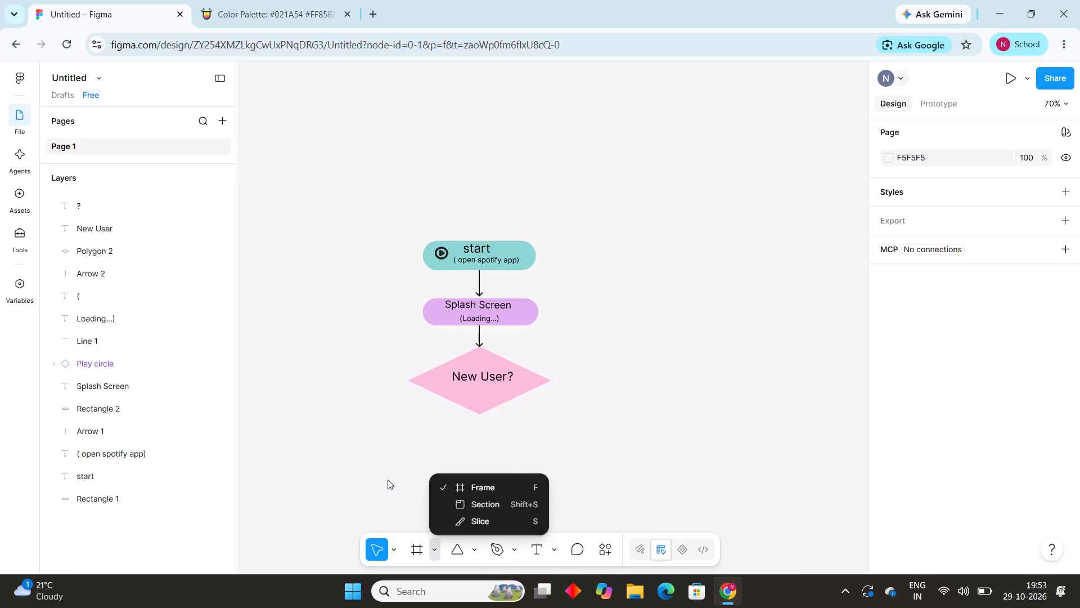